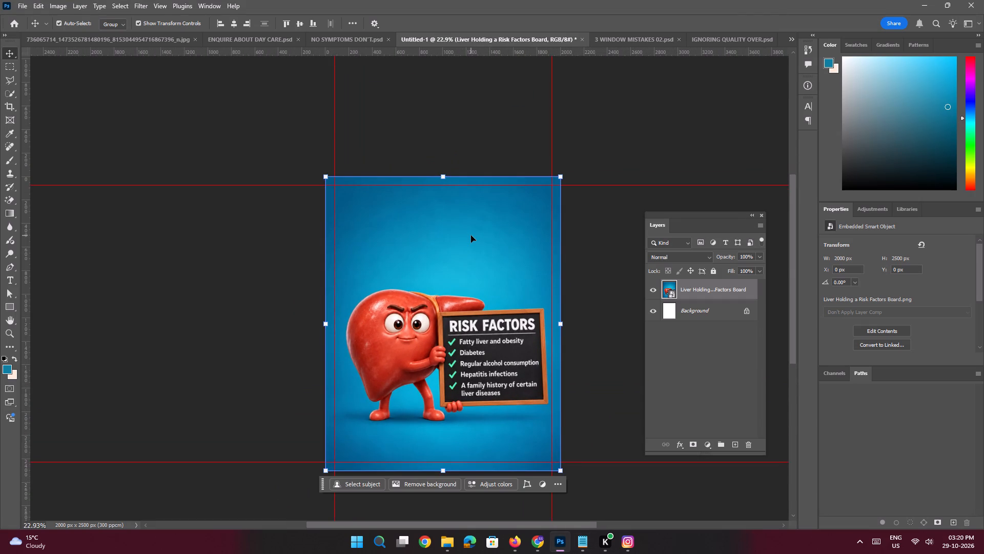
pyautogui.click(350, 41)
pyautogui.hotkey('ctrl', 'space')
pyautogui.hotkey('ctrl', 'space')
pyautogui.hotkey('ctrl', 'space')
pyautogui.hotkey('ctrl', 'space')
pyautogui.hotkey('ctrl', 'space')
pyautogui.hotkey('ctrl', 'space')
pyautogui.hotkey('ctrl', 'space')
pyautogui.hotkey('ctrl', 'space')
pyautogui.hotkey('ctrl', 'space')
pyautogui.keyDown('ctrl'); pyautogui.moveTo(420, 166); pyautogui.dragTo(439, 194); pyautogui.keyUp('ctrl')
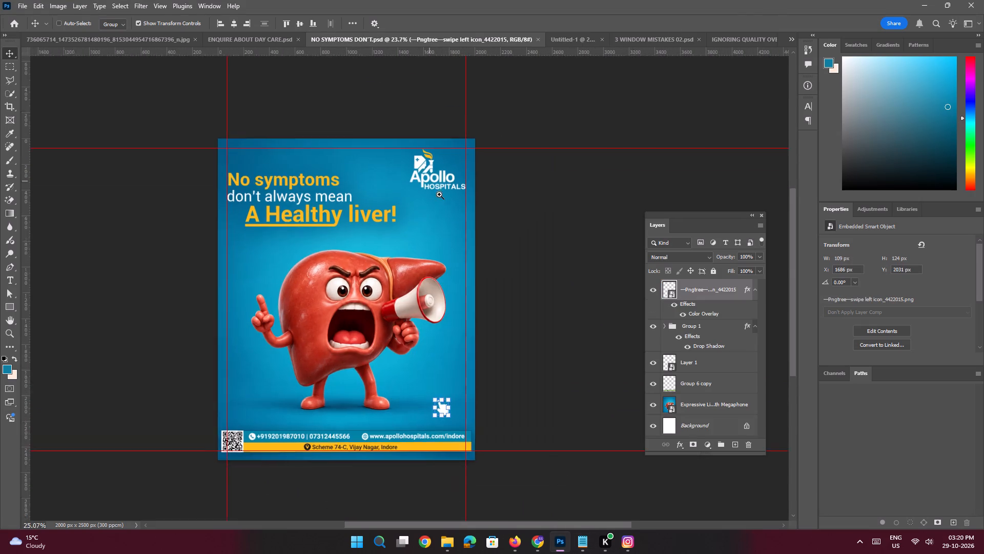
pyautogui.keyDown('ctrl'); pyautogui.moveTo(439, 194); pyautogui.dragTo(440, 195); pyautogui.keyUp('ctrl')
pyautogui.click(423, 164)
pyautogui.click(422, 156)
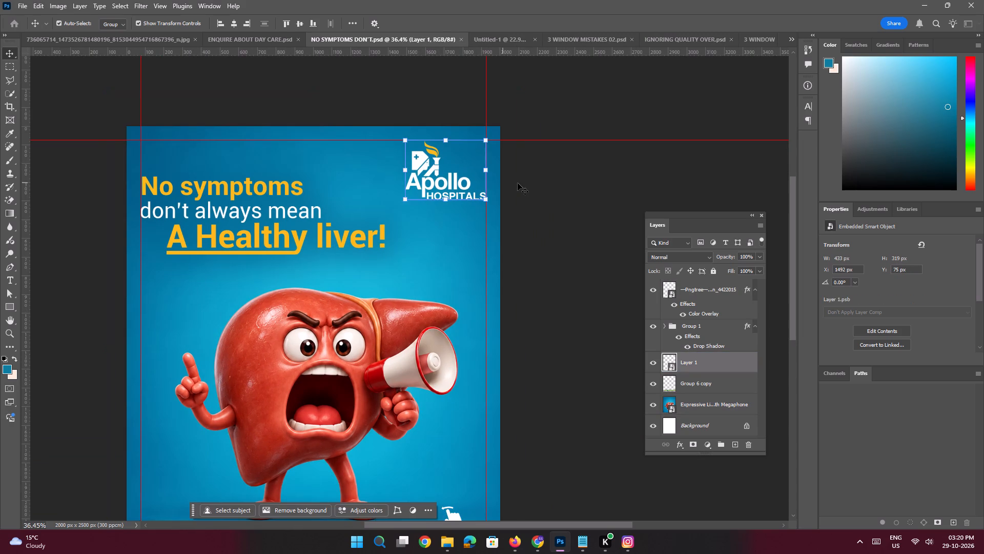
pyautogui.moveTo(684, 364); pyautogui.dragTo(493, 46)
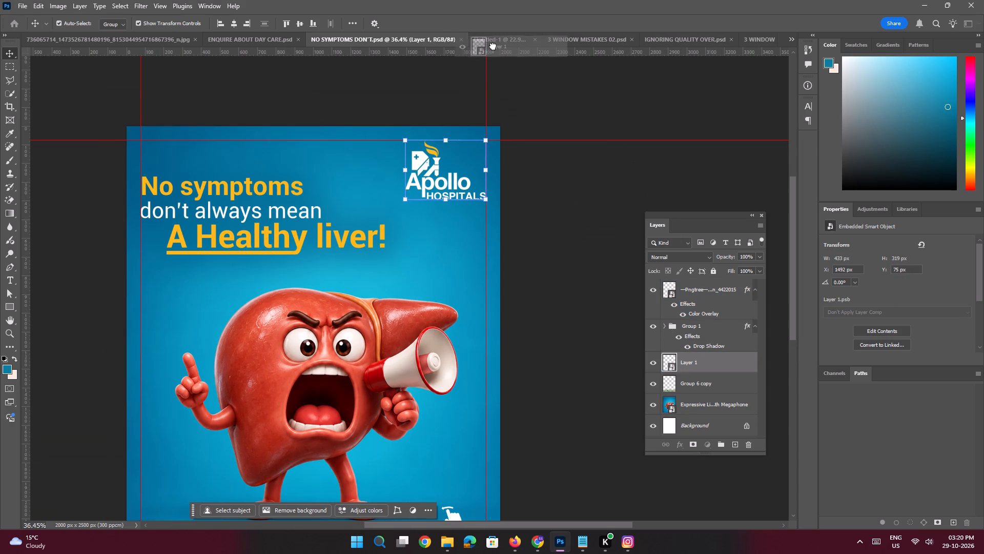
pyautogui.moveTo(493, 46); pyautogui.dragTo(514, 206)
# Move the Apollo Hospitals logo against the top and right margin guides of Untitled-1, at X 1492 px, Y 75 px.
pyautogui.press('space')
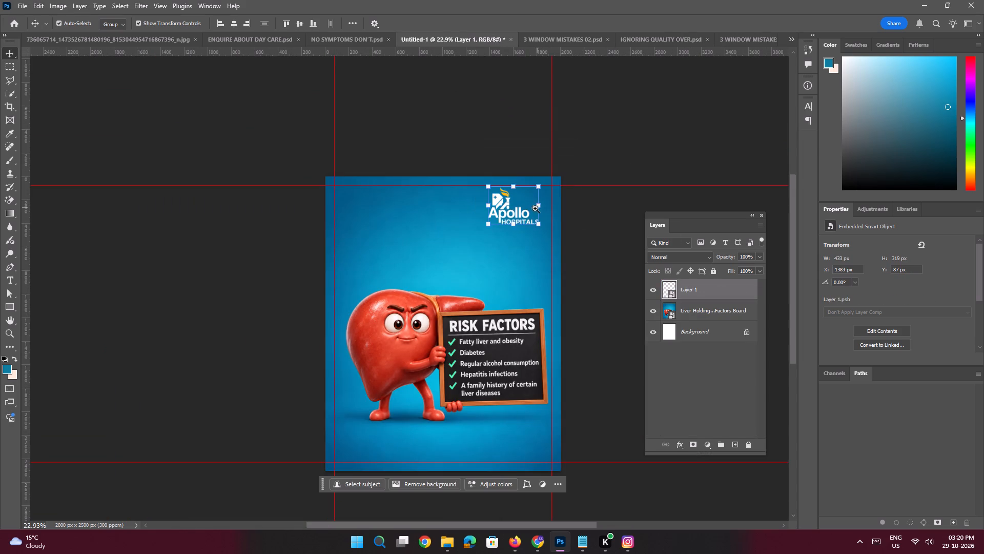
pyautogui.keyDown('ctrl'); pyautogui.moveTo(527, 205); pyautogui.dragTo(564, 259); pyautogui.keyUp('ctrl')
pyautogui.moveTo(538, 204); pyautogui.dragTo(512, 239)
pyautogui.moveTo(434, 224); pyautogui.dragTo(443, 224)
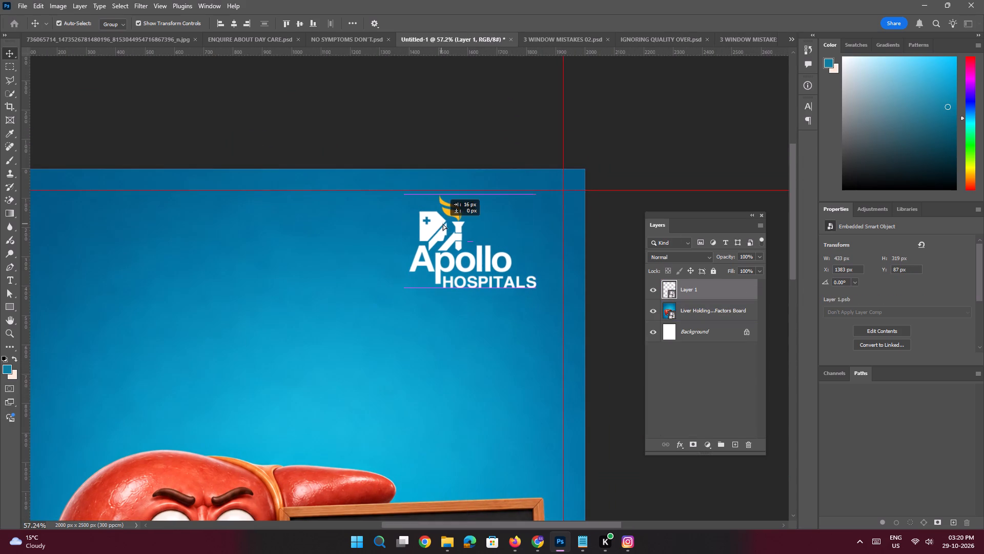
pyautogui.moveTo(443, 224); pyautogui.dragTo(464, 219)
# Copy the Group 6 copy contact footer layer from NO SYMPTOMS DON'T.psd into the Untitled-1 document.
pyautogui.hotkey('ctrl', 'space')
pyautogui.hotkey('ctrl', 'space')
pyautogui.hotkey('ctrl', 'space')
pyautogui.hotkey('ctrl', 'space')
pyautogui.hotkey('ctrl', 'space')
pyautogui.hotkey('ctrl', 'space')
pyautogui.keyDown('ctrl'); pyautogui.moveTo(470, 252); pyautogui.dragTo(464, 250); pyautogui.keyUp('ctrl')
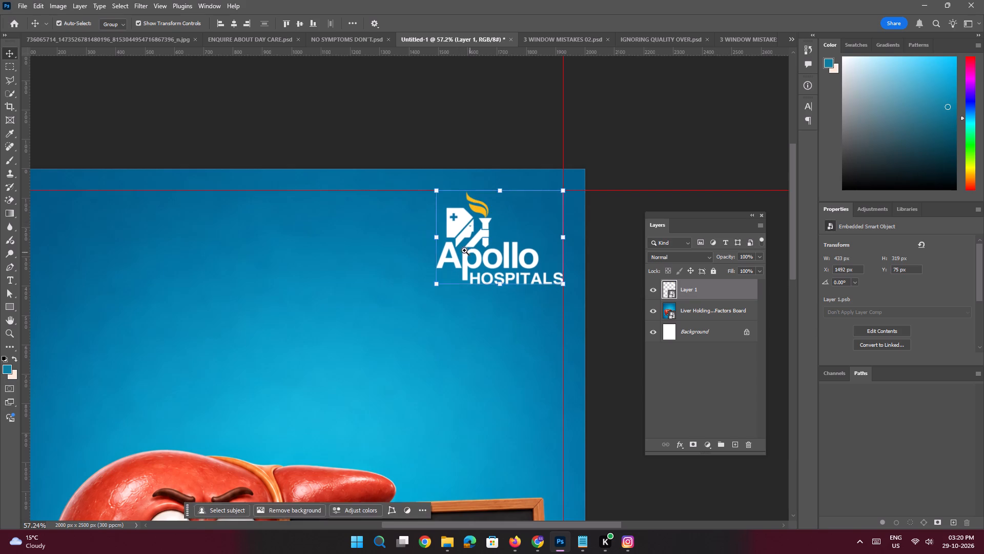
pyautogui.keyDown('ctrl'); pyautogui.moveTo(464, 250); pyautogui.dragTo(428, 236); pyautogui.keyUp('ctrl')
pyautogui.moveTo(429, 275); pyautogui.dragTo(433, 258)
pyautogui.click(353, 44)
pyautogui.press('space')
pyautogui.press('space')
pyautogui.press('space')
pyautogui.press('space')
pyautogui.press('space')
pyautogui.press('space')
pyautogui.moveTo(379, 344); pyautogui.dragTo(390, 287)
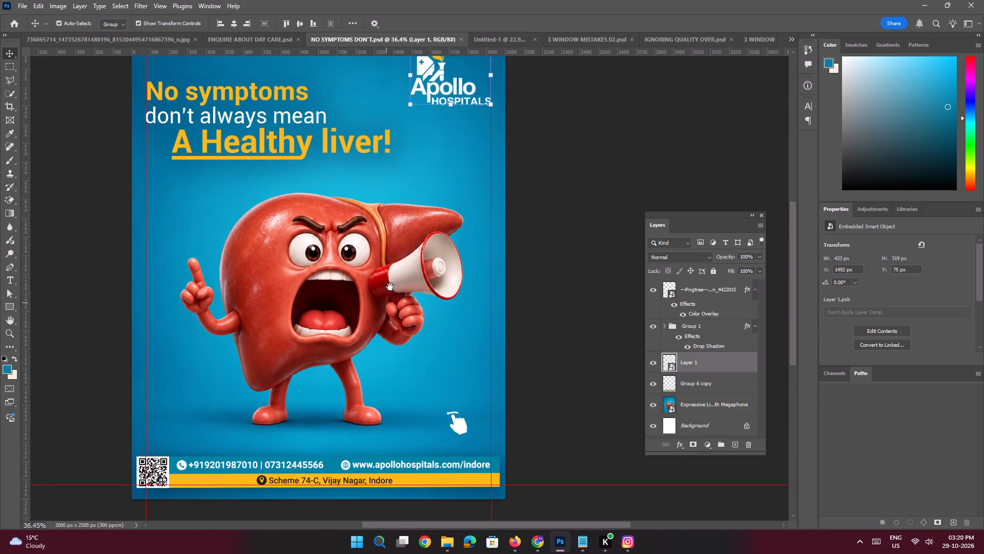
pyautogui.moveTo(390, 287); pyautogui.dragTo(391, 278)
pyautogui.click(386, 419)
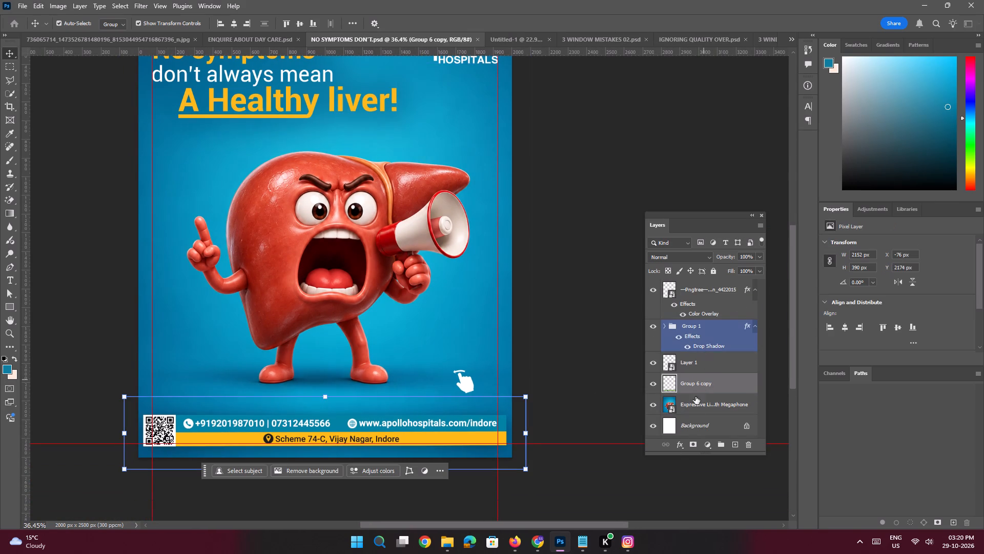
pyautogui.click(434, 428)
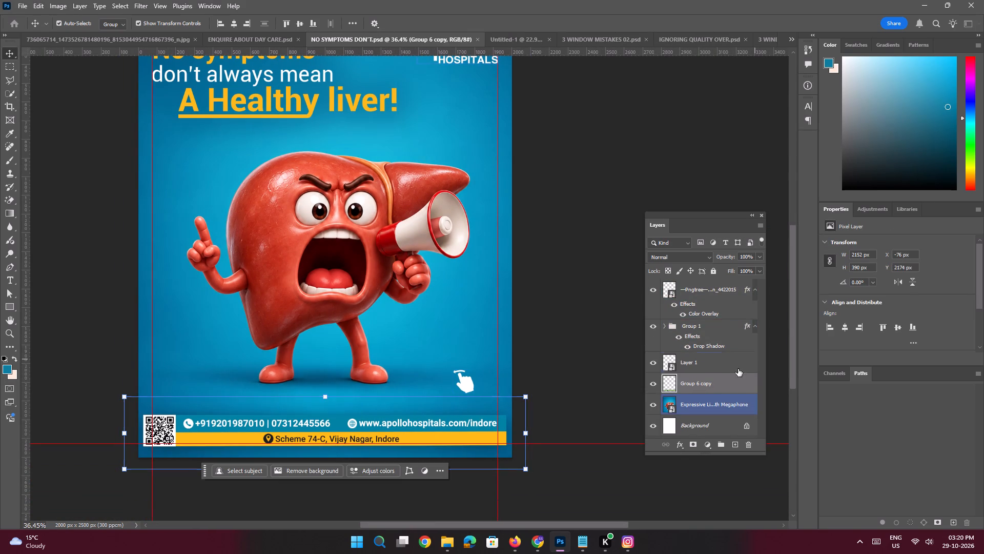
pyautogui.moveTo(702, 386); pyautogui.dragTo(524, 38)
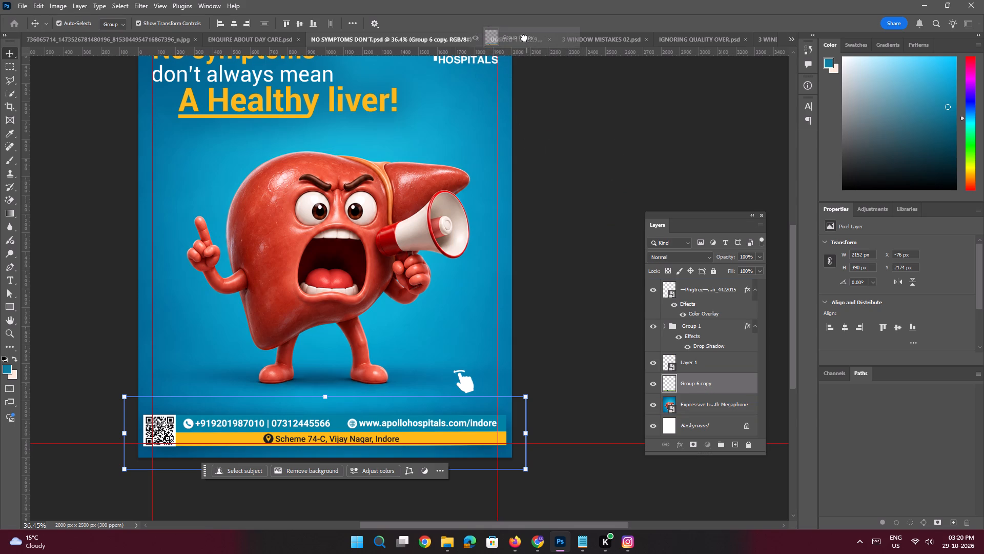
pyautogui.moveTo(524, 38); pyautogui.dragTo(425, 422)
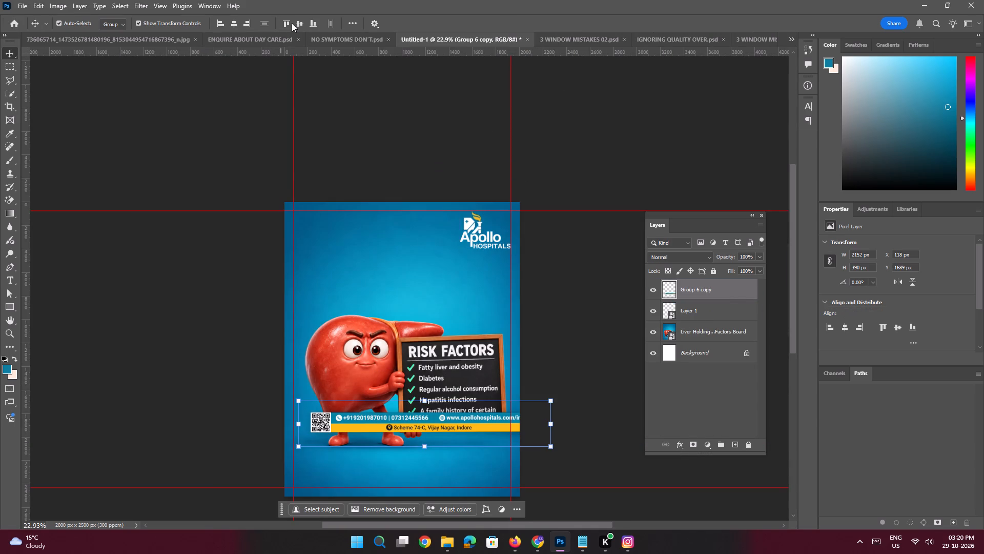
# Centre the contact footer horizontally on the Untitled-1 canvas and move it to the canvas bottom, at X -76 px, Y 2178 px.
pyautogui.doubleClick(235, 30)
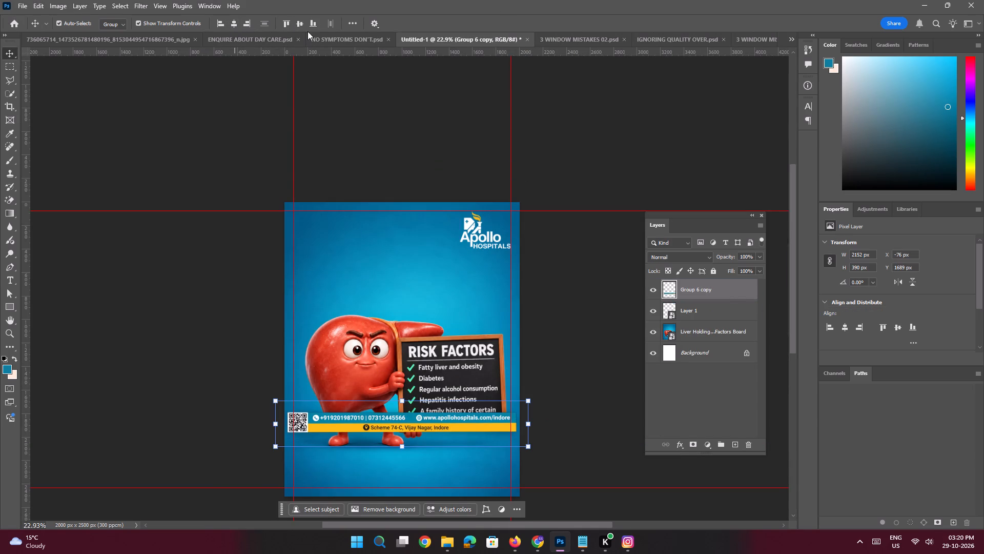
pyautogui.click(315, 18)
pyautogui.click(201, 255)
pyautogui.press('space')
pyautogui.press('space')
pyautogui.press('space')
pyautogui.press('space')
pyautogui.moveTo(414, 413); pyautogui.dragTo(454, 207)
pyautogui.keyDown('ctrl'); pyautogui.moveTo(446, 239); pyautogui.dragTo(472, 277); pyautogui.keyUp('ctrl')
pyautogui.click(464, 279)
pyautogui.keyDown('shift'); pyautogui.moveTo(463, 285); pyautogui.dragTo(464, 294); pyautogui.keyUp('shift')
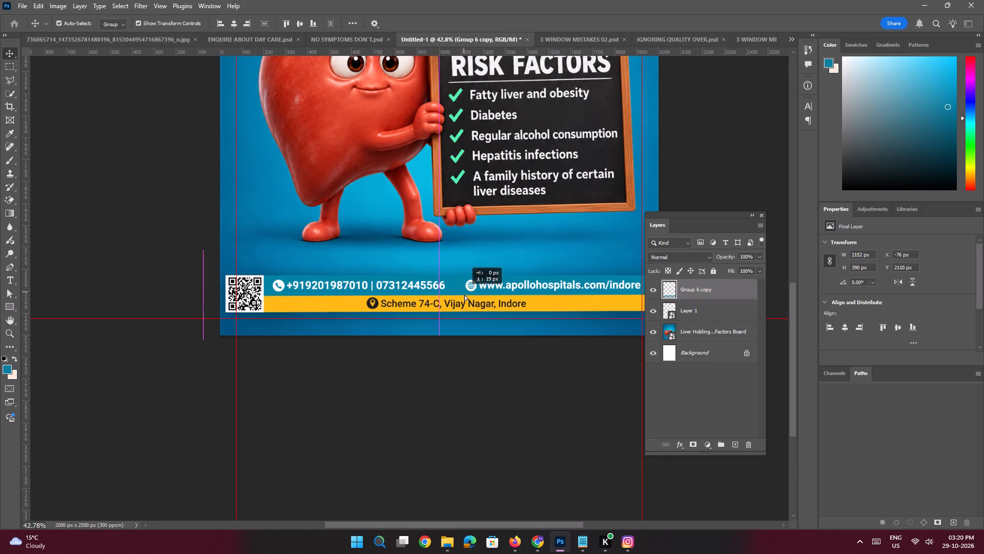
pyautogui.keyDown('shift'); pyautogui.moveTo(464, 294); pyautogui.dragTo(464, 300); pyautogui.keyUp('shift')
pyautogui.press('space')
pyautogui.keyDown('ctrl'); pyautogui.moveTo(470, 259); pyautogui.dragTo(438, 249); pyautogui.keyUp('ctrl')
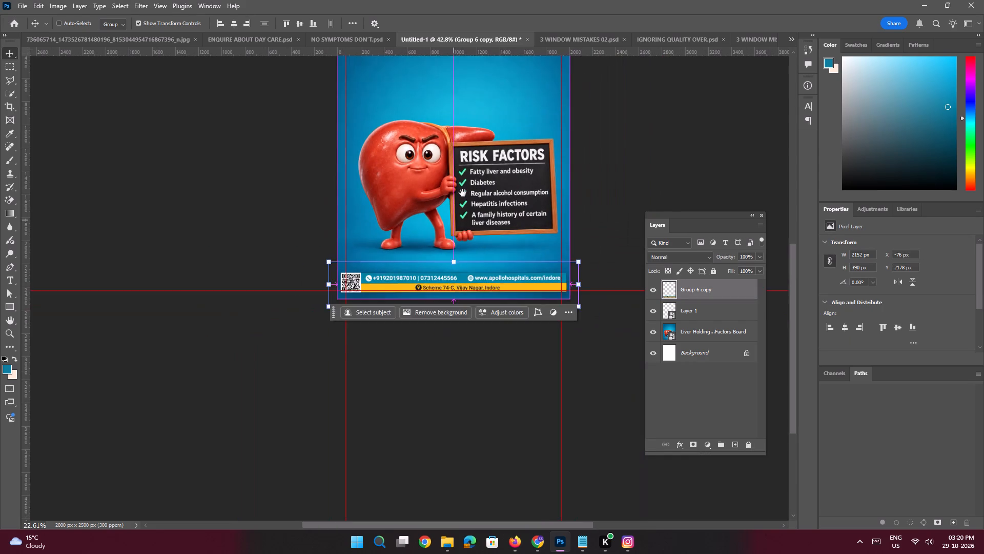
pyautogui.moveTo(463, 190); pyautogui.dragTo(456, 287)
pyautogui.click(475, 221)
pyautogui.press('space')
pyautogui.press('space')
pyautogui.press('space')
pyautogui.press('space')
pyautogui.press('space')
pyautogui.press('space')
pyautogui.moveTo(502, 161); pyautogui.dragTo(501, 182)
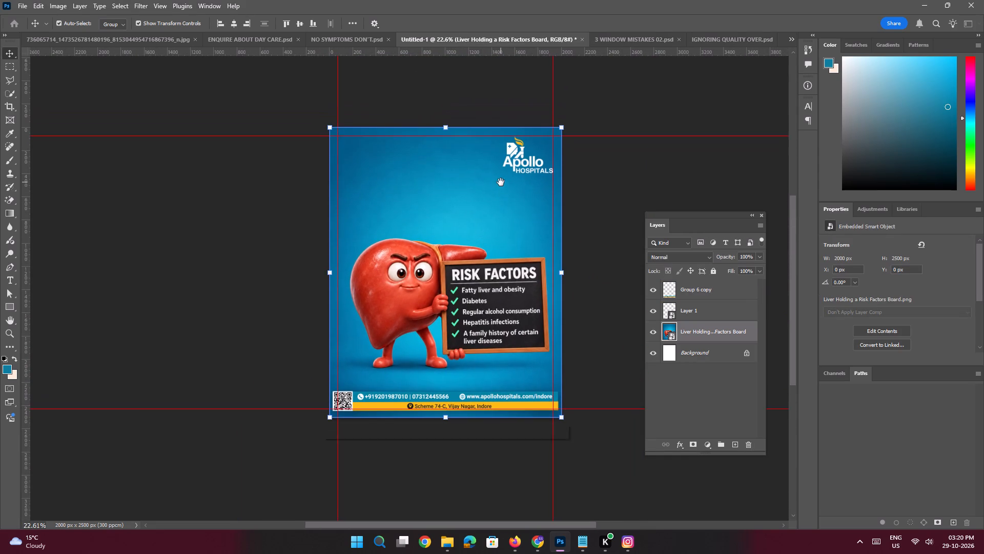
# Copy the Slide 2 heading from the liver script in Notepad and save the Photoshop document as THE RISK FACTORS INCLUDE in Apollo indore.
pyautogui.click(587, 539)
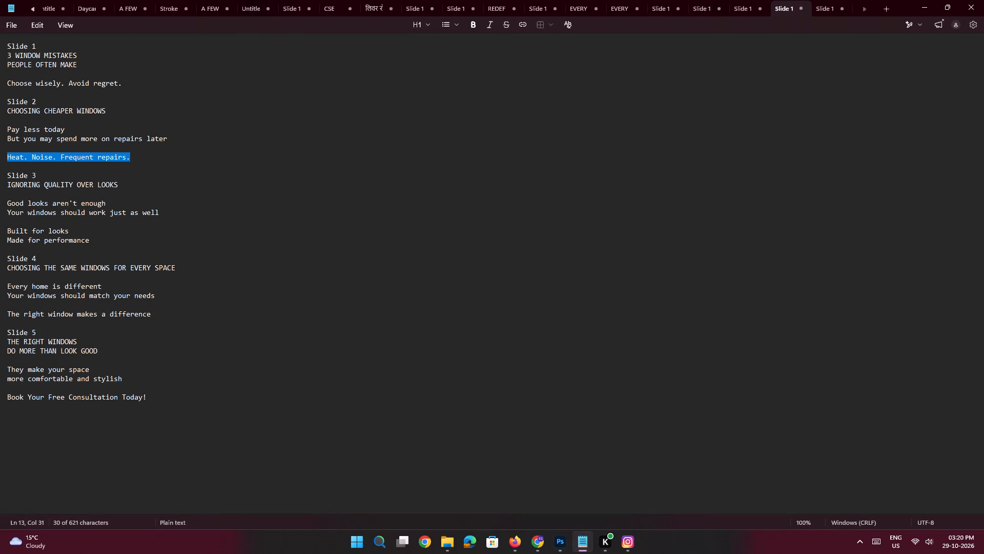
pyautogui.click(821, 10)
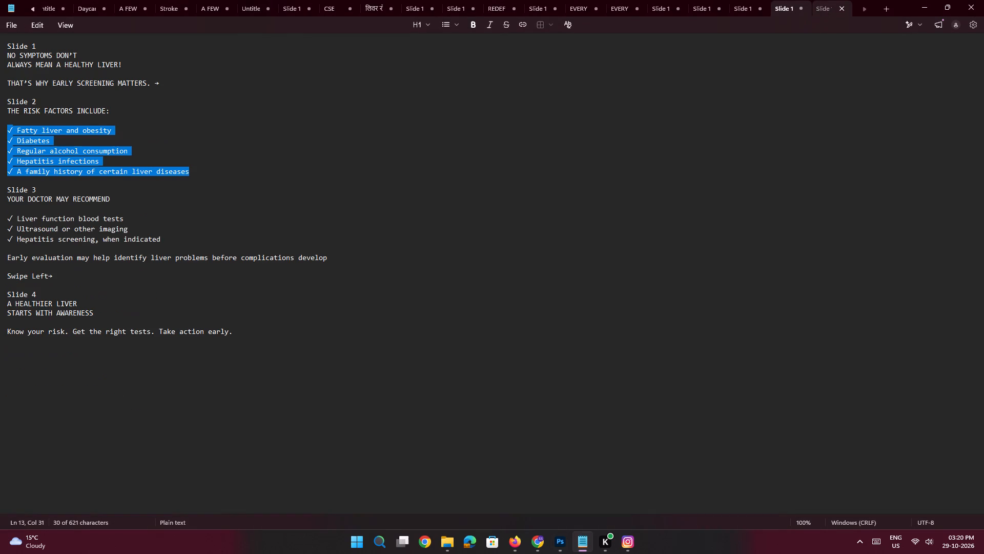
pyautogui.click(168, 148)
pyautogui.click(105, 110)
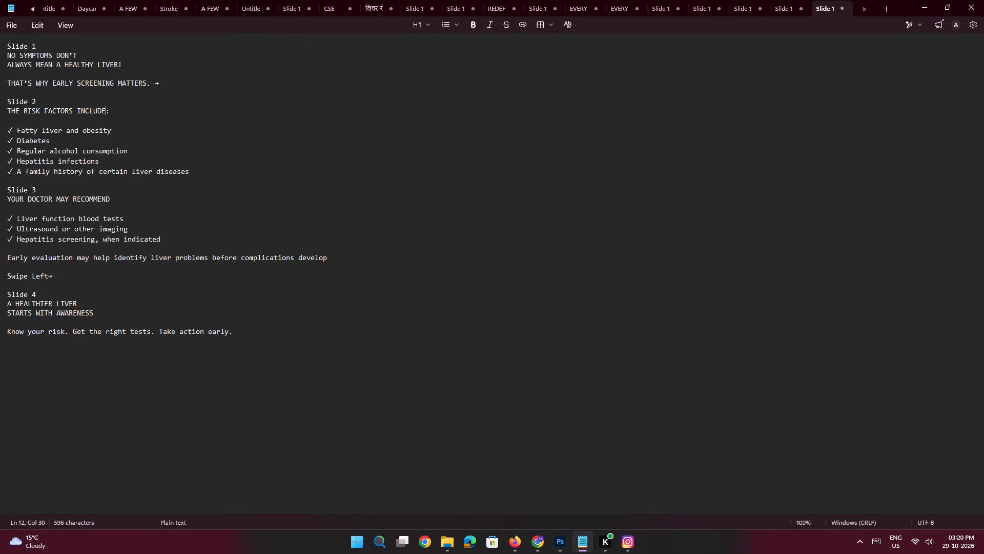
pyautogui.moveTo(108, 111); pyautogui.dragTo(4, 112)
pyautogui.hotkey('ctrl', 'c')
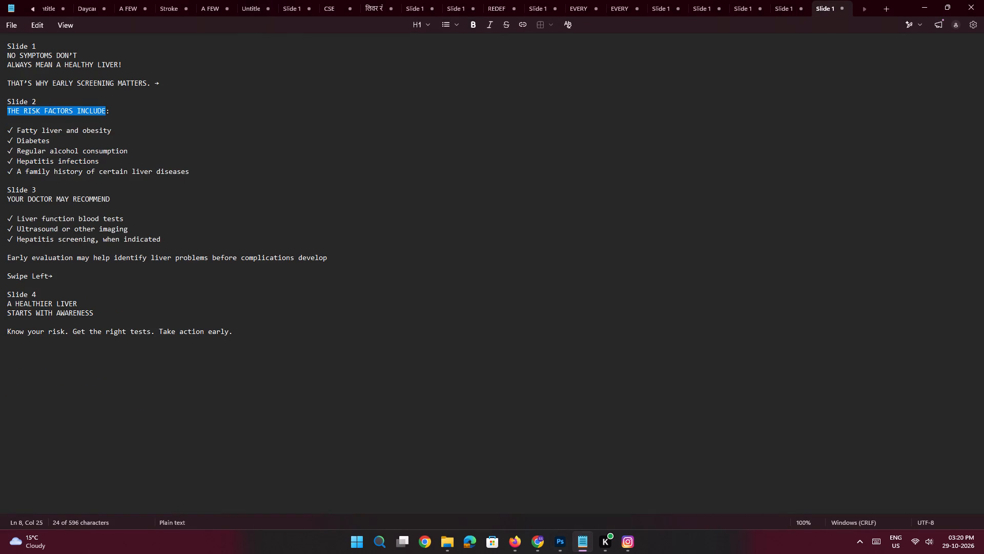
pyautogui.hotkey('alt', 'Tab')
pyautogui.hotkey('ctrl', 's')
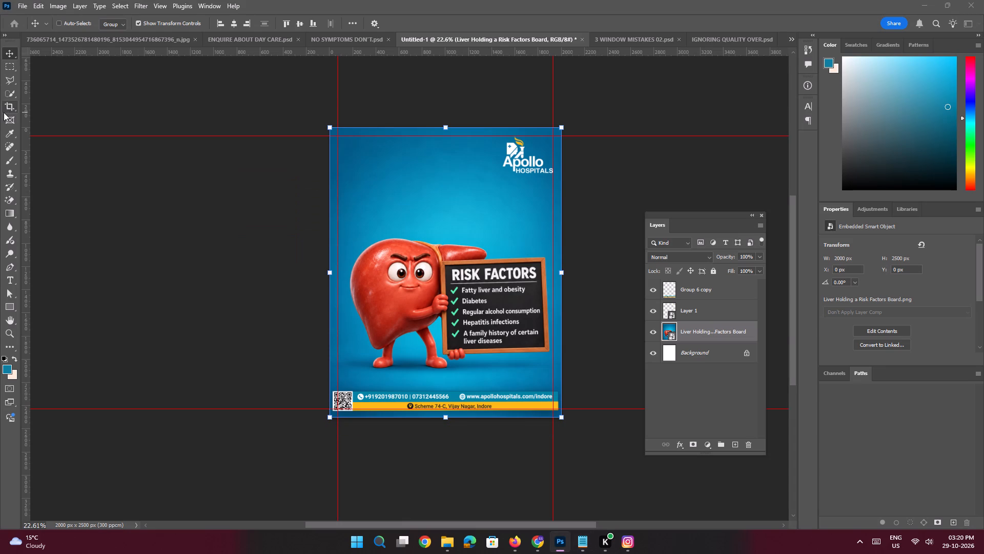
pyautogui.hotkey('ctrl', 'v')
pyautogui.press('Return')
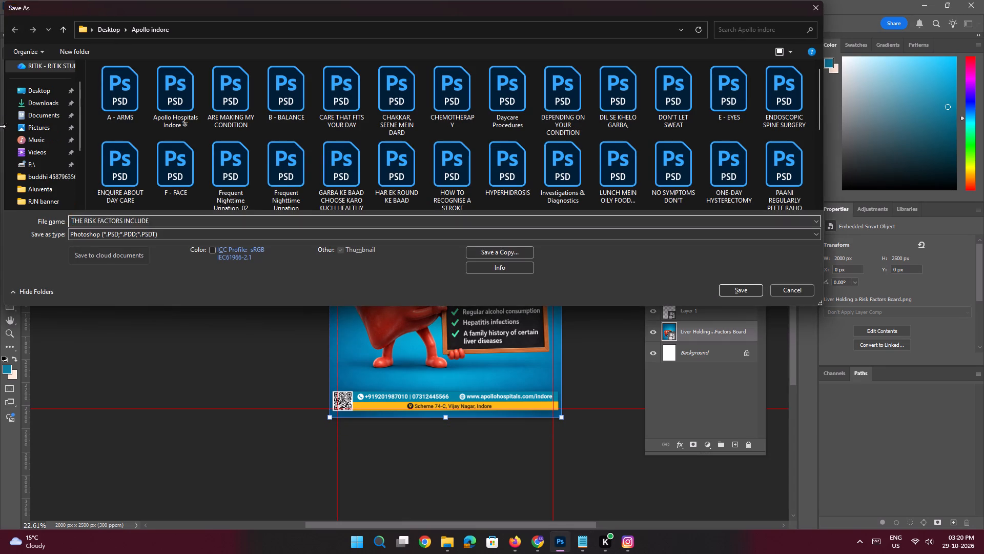
# Enlarge the Liver Holding a Risk Factors Board artwork to about 2127 x 2658 px, extending past the canvas's top and side edges.
pyautogui.moveTo(327, 128); pyautogui.dragTo(319, 113)
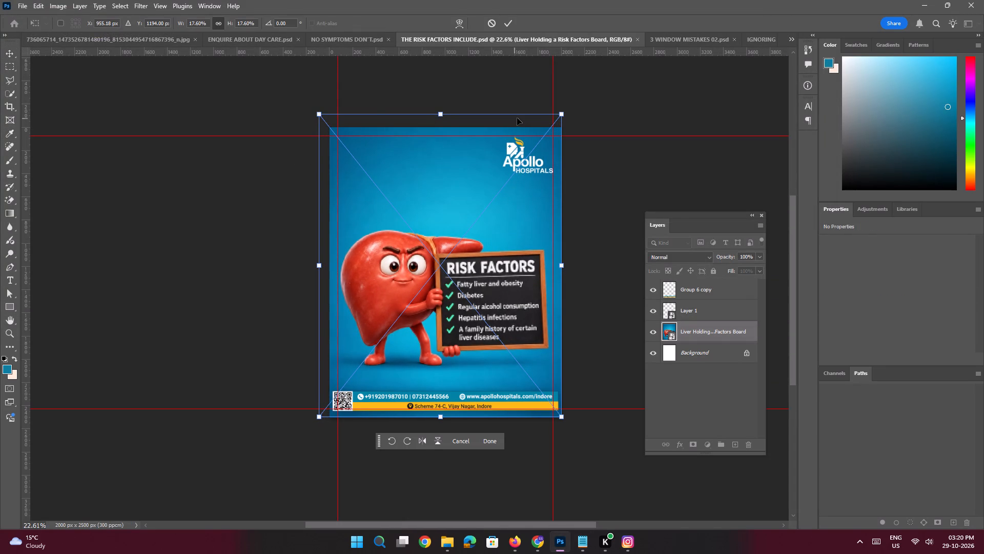
pyautogui.moveTo(561, 111); pyautogui.dragTo(567, 106)
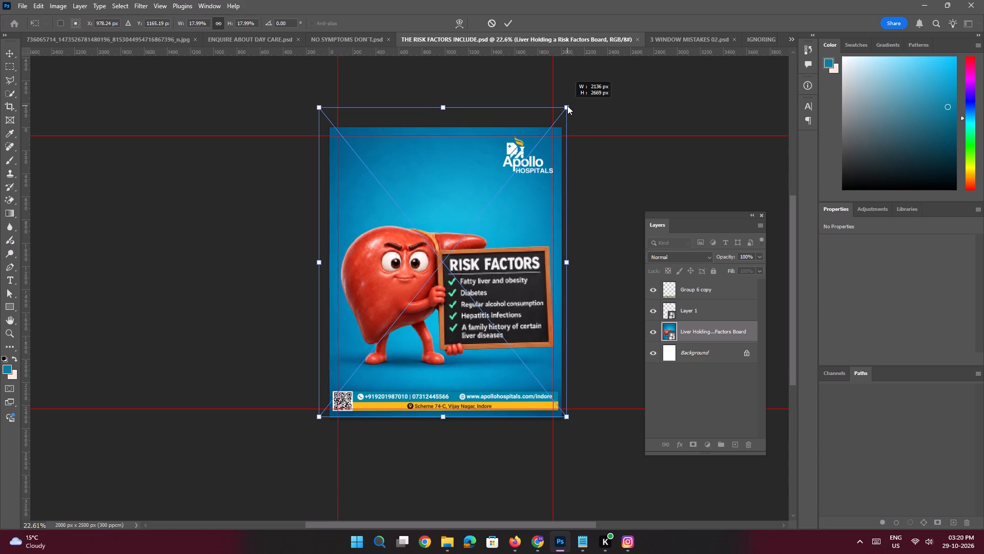
pyautogui.moveTo(567, 106); pyautogui.dragTo(565, 106)
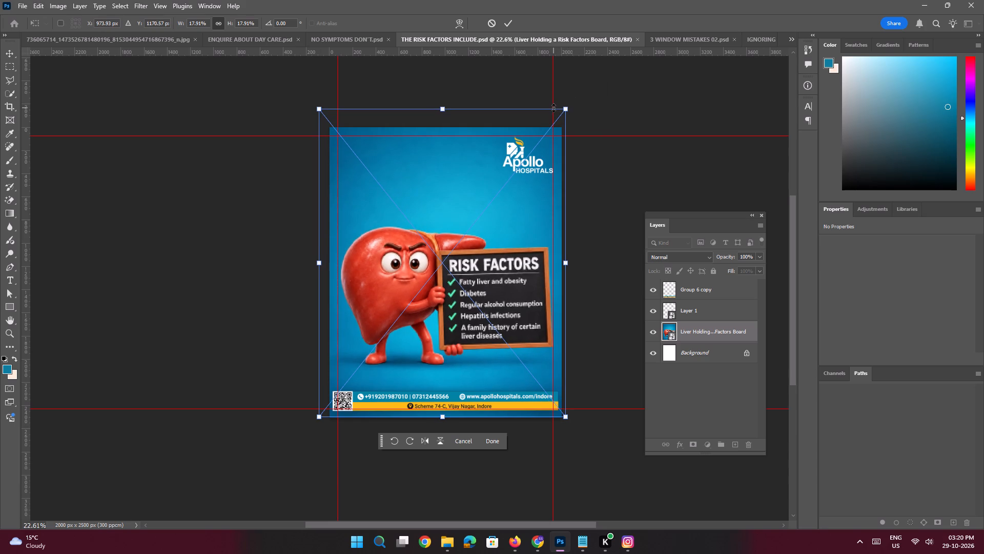
pyautogui.press('Return')
# Copy the Group 1 headline from NO SYMPTOMS DON'T.psd into THE RISK FACTORS INCLUDE.psd and place it at the left margin guide above the liver.
pyautogui.hotkey('ctrl', 'space')
pyautogui.hotkey('ctrl', 'space')
pyautogui.hotkey('ctrl', 'space')
pyautogui.hotkey('ctrl', 'space')
pyautogui.hotkey('ctrl', 'space')
pyautogui.hotkey('ctrl', 'space')
pyautogui.hotkey('ctrl', 'space')
pyautogui.hotkey('ctrl', 'space')
pyautogui.keyDown('ctrl'); pyautogui.moveTo(507, 155); pyautogui.dragTo(523, 182); pyautogui.keyUp('ctrl')
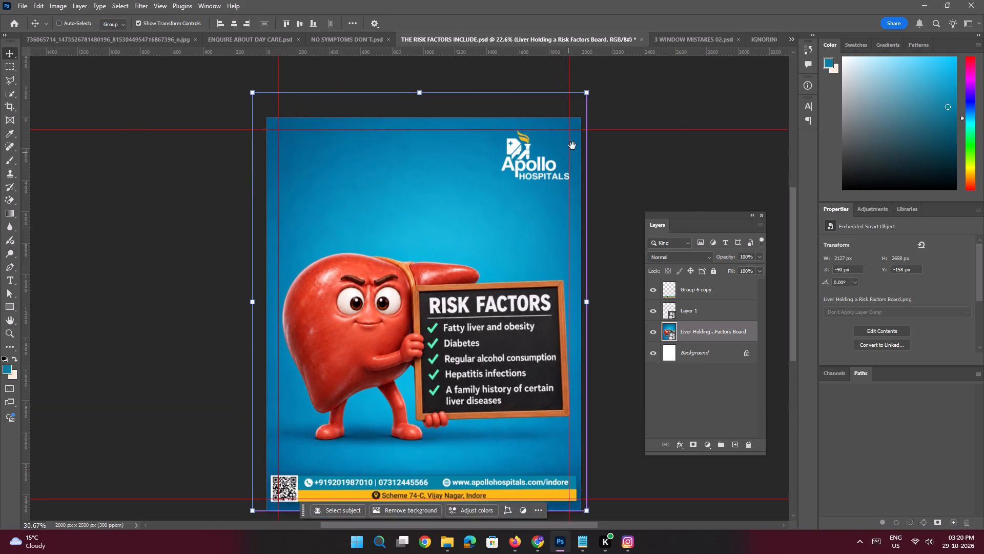
pyautogui.moveTo(572, 146); pyautogui.dragTo(571, 167)
pyautogui.click(334, 34)
pyautogui.press('space')
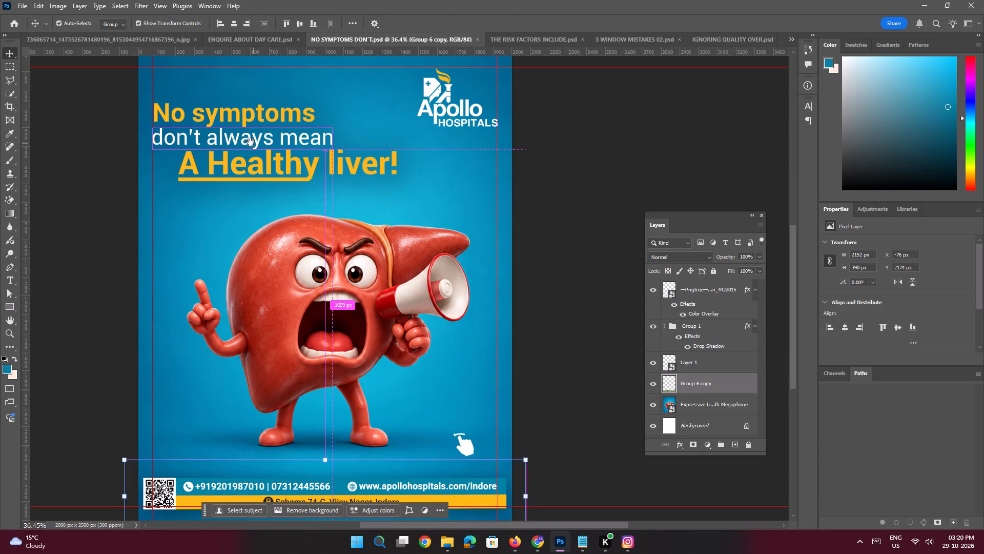
pyautogui.moveTo(248, 141); pyautogui.dragTo(284, 160)
pyautogui.click(239, 129)
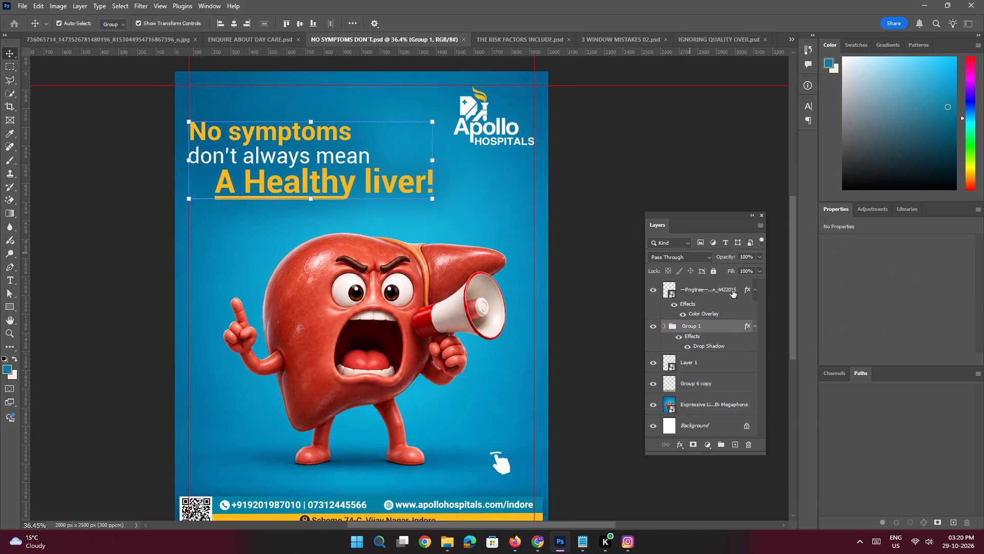
pyautogui.moveTo(694, 328); pyautogui.dragTo(502, 33)
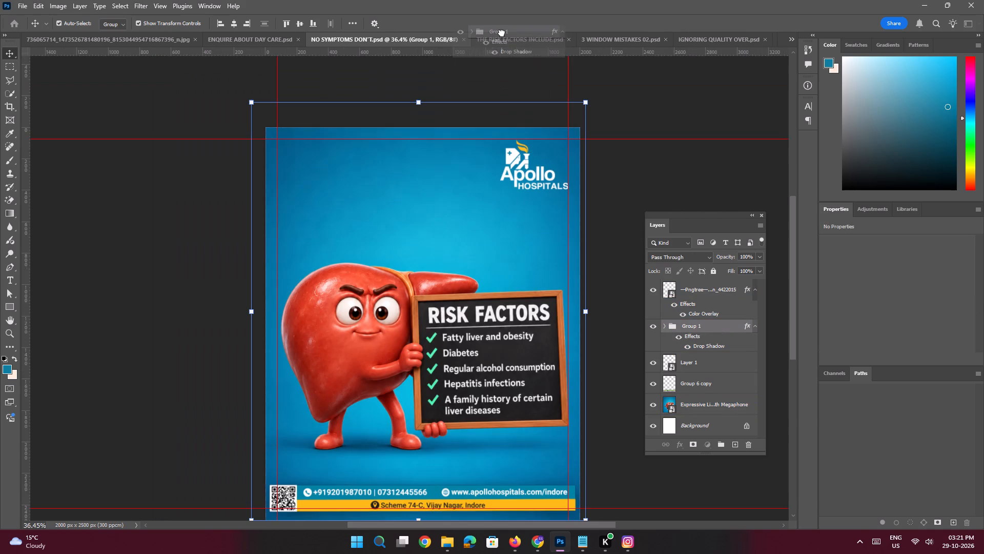
pyautogui.moveTo(502, 33); pyautogui.dragTo(373, 187)
pyautogui.moveTo(380, 187); pyautogui.dragTo(388, 203)
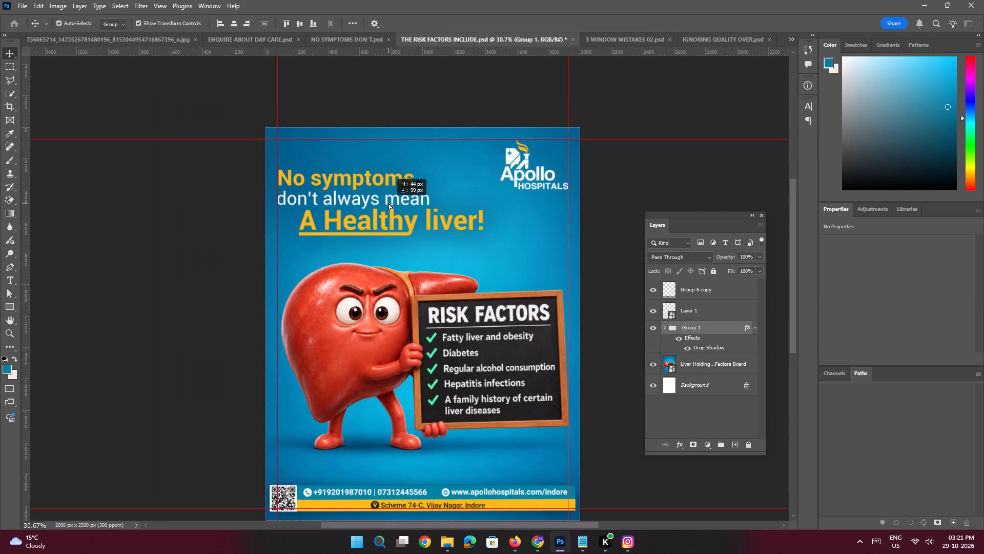
pyautogui.moveTo(388, 203); pyautogui.dragTo(388, 199)
# Deselect the headline group and save THE RISK FACTORS INCLUDE.psd.
pyautogui.click(199, 250)
pyautogui.press('space')
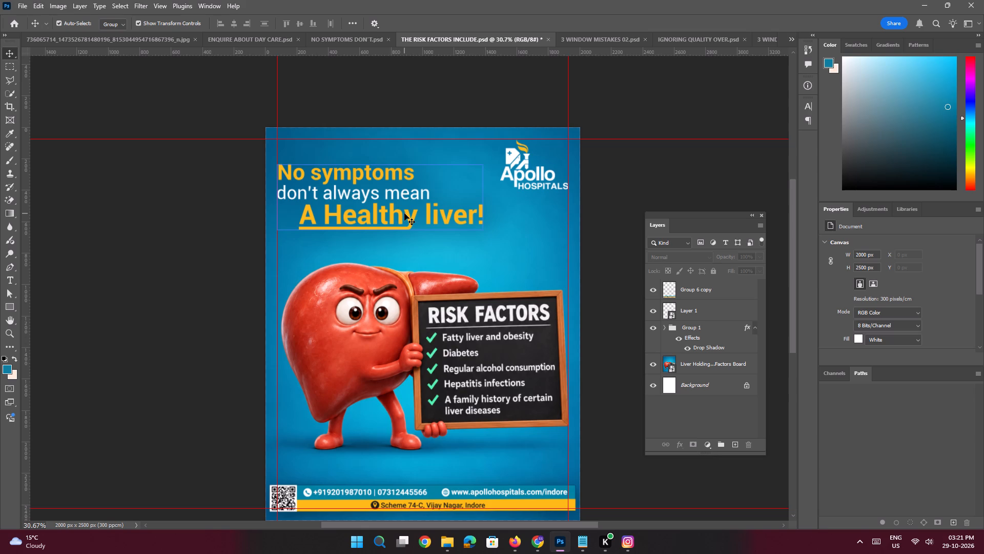
pyautogui.hotkey('ctrl', 's')
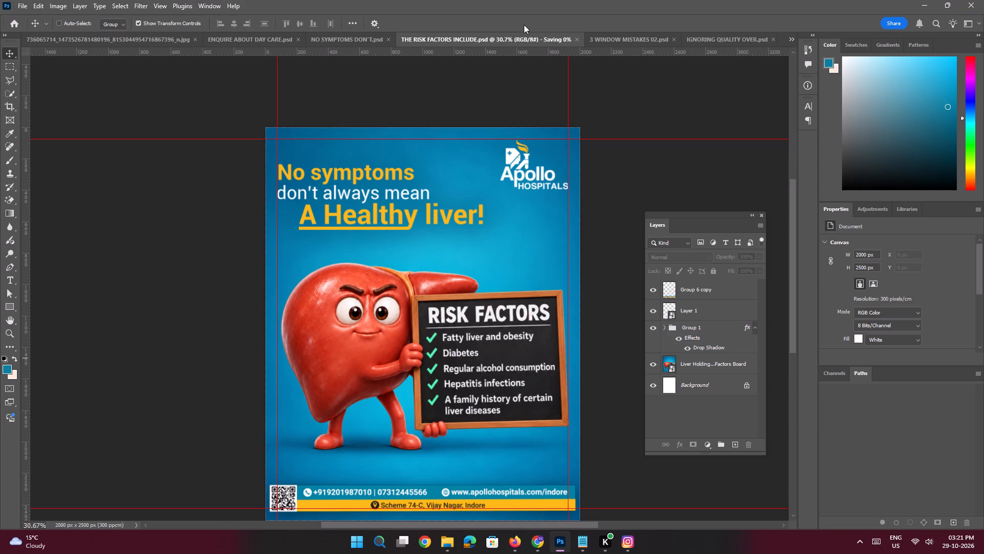
# Set the Move tool's Auto-Select to Layer.
pyautogui.click(113, 26)
pyautogui.click(114, 43)
pyautogui.click(98, 244)
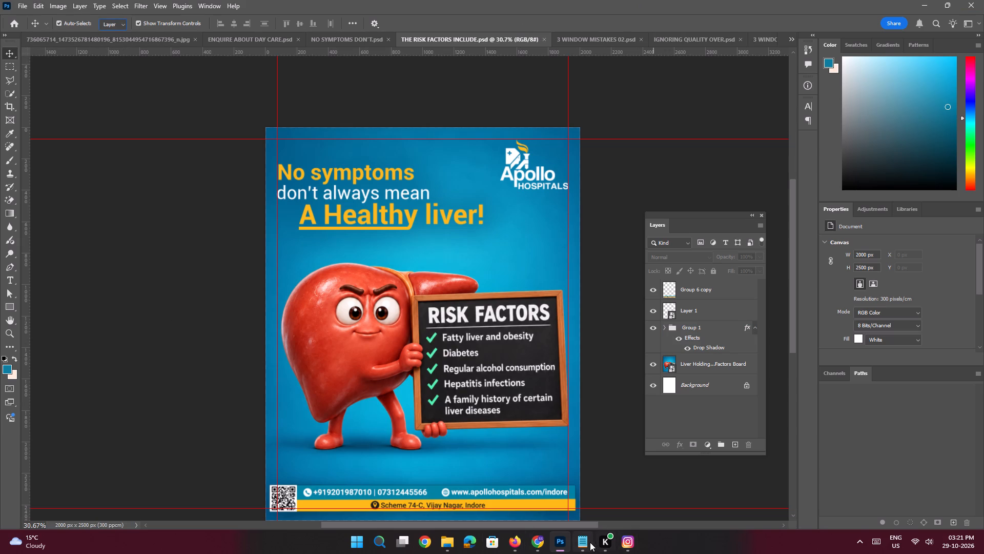
pyautogui.click(590, 542)
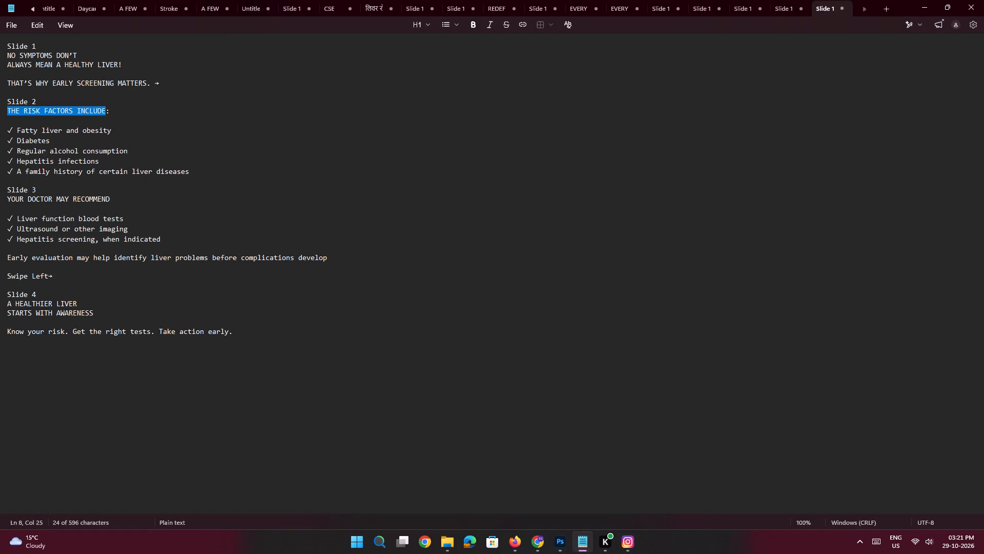
pyautogui.click(116, 116)
pyautogui.click(110, 110)
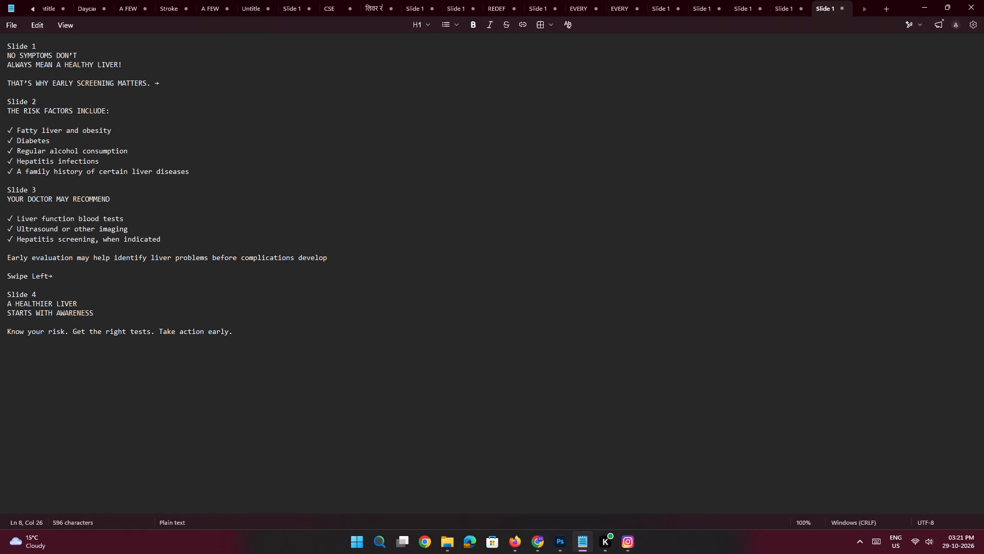
pyautogui.moveTo(106, 111); pyautogui.dragTo(0, 112)
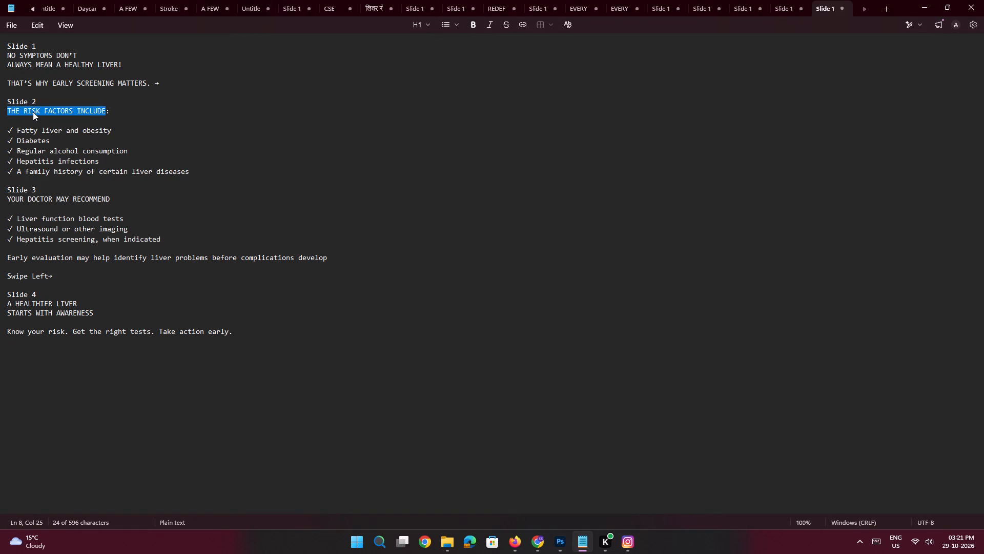
pyautogui.click(36, 109)
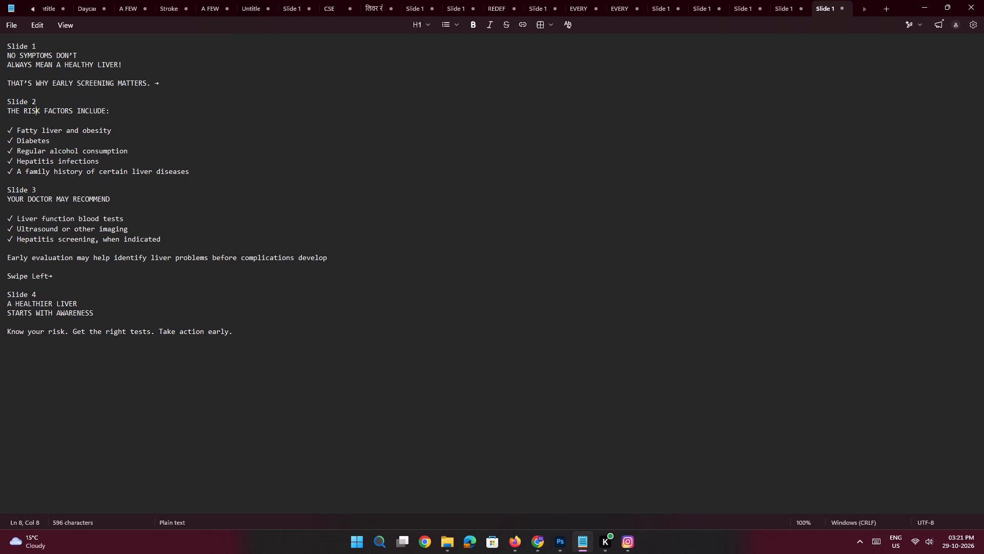
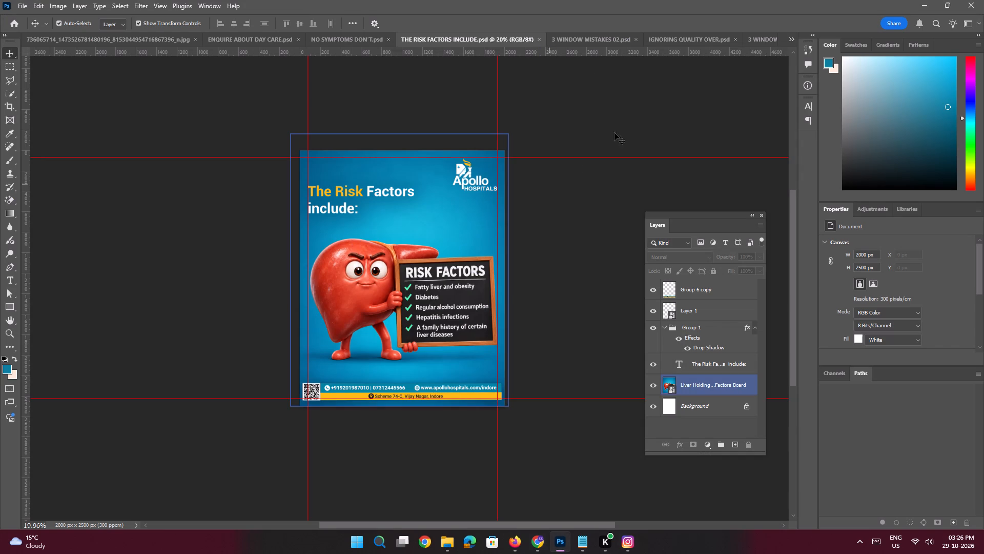
pyautogui.hotkey('ctrl', 'n')
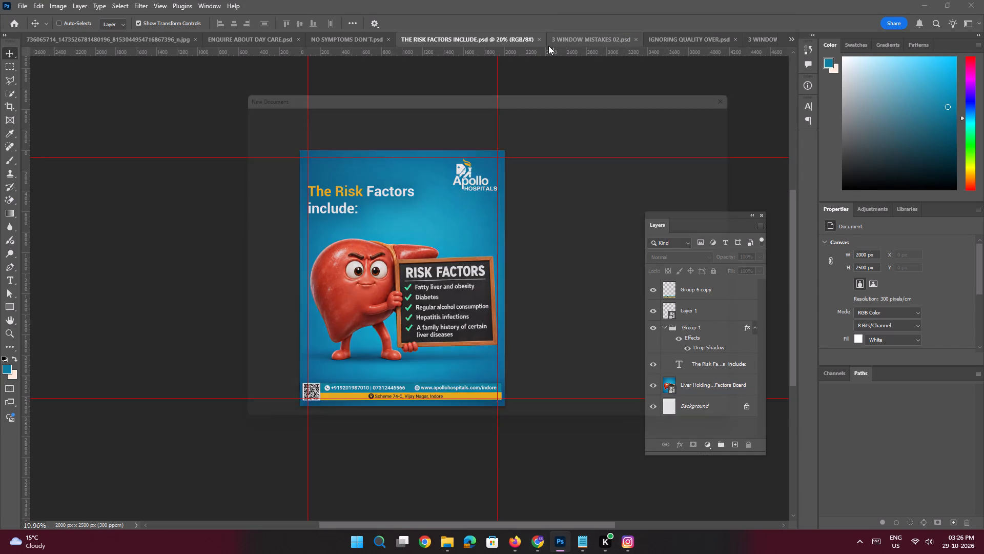
pyautogui.doubleClick(286, 184)
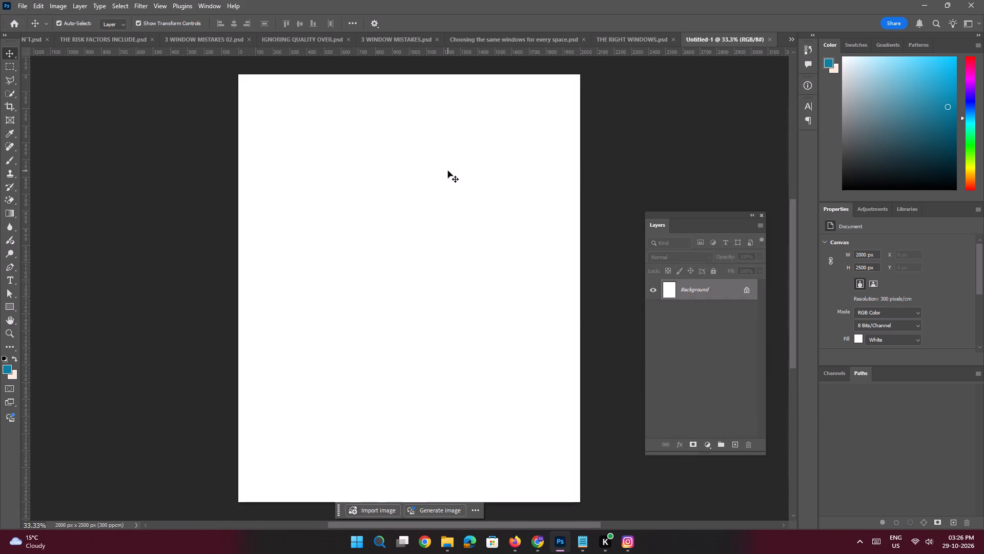
# Reorder the open documents so the new untitled one sits directly after THE RISK FACTORS INCLUDE.psd, before 3 WINDOW MISTAKES 02.psd.
pyautogui.moveTo(735, 37); pyautogui.dragTo(580, 37)
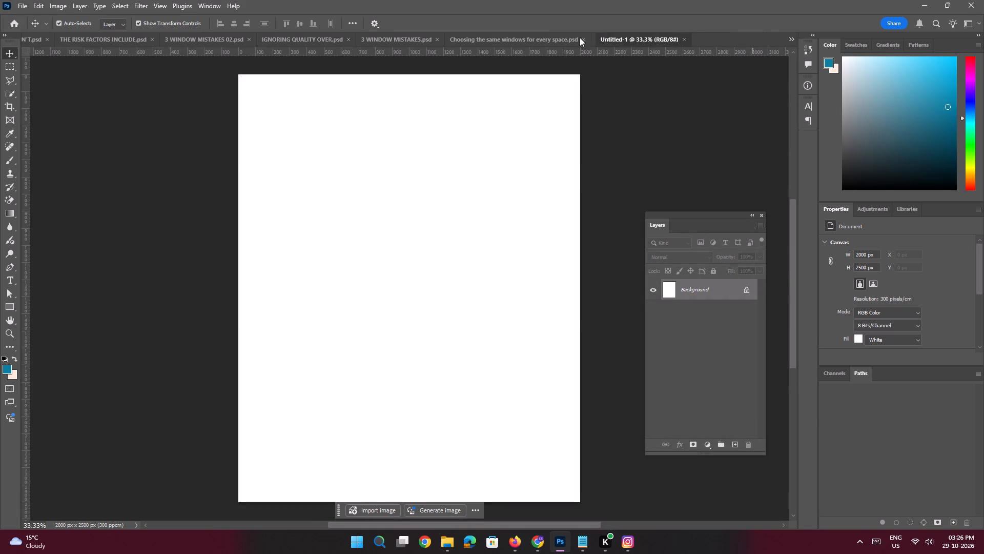
pyautogui.moveTo(580, 37); pyautogui.dragTo(261, 47)
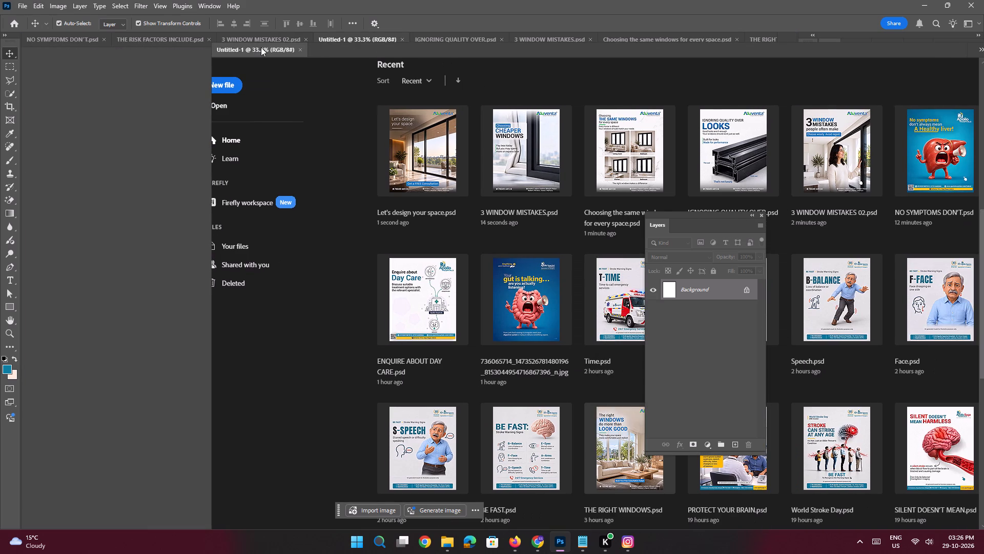
pyautogui.moveTo(261, 47); pyautogui.dragTo(268, 39)
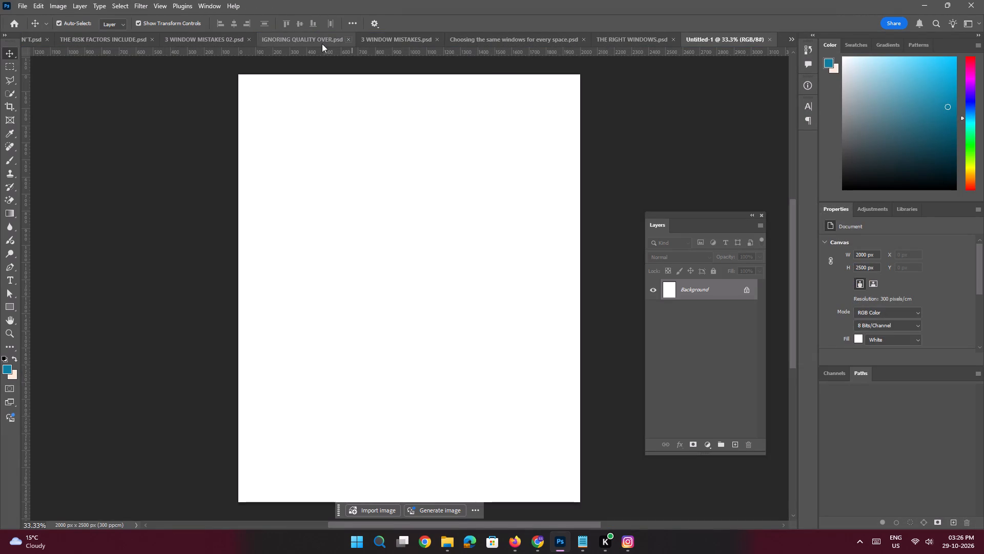
pyautogui.moveTo(690, 38); pyautogui.dragTo(521, 34)
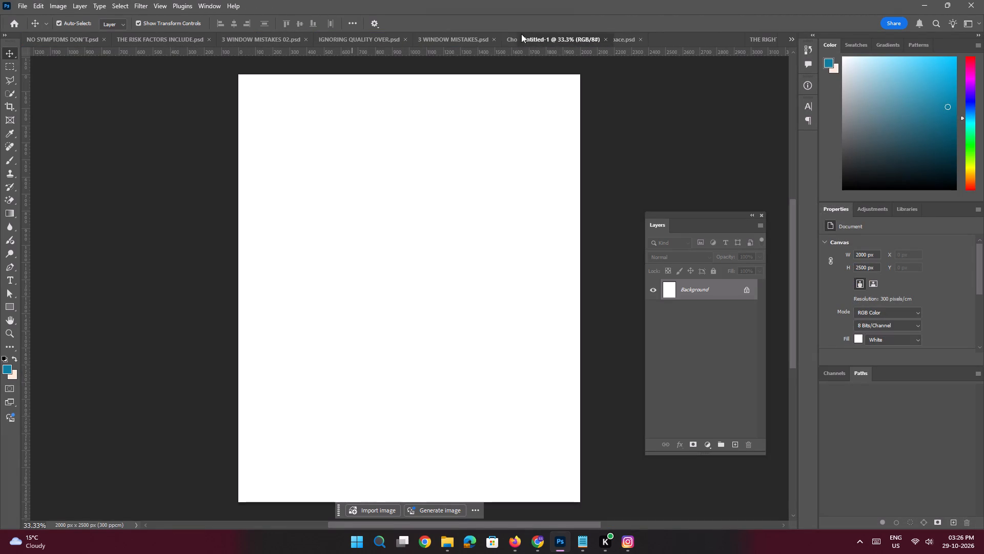
pyautogui.moveTo(521, 34); pyautogui.dragTo(418, 45)
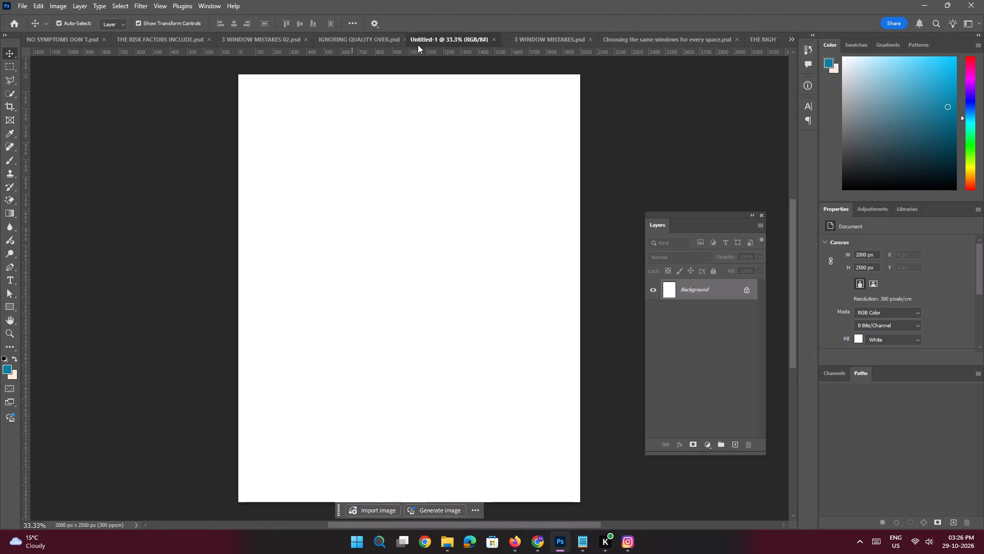
pyautogui.moveTo(418, 45); pyautogui.dragTo(434, 45)
pyautogui.click(342, 42)
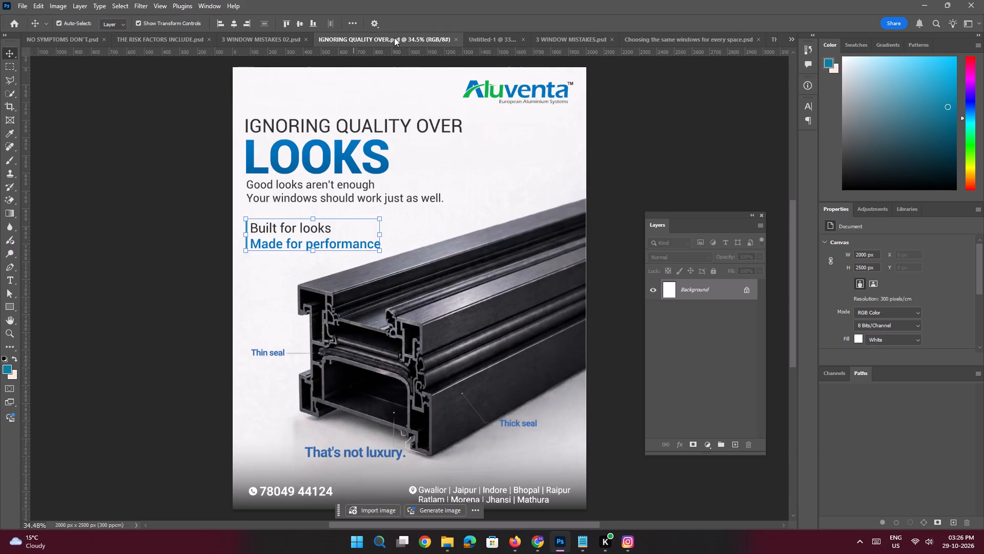
pyautogui.click(479, 37)
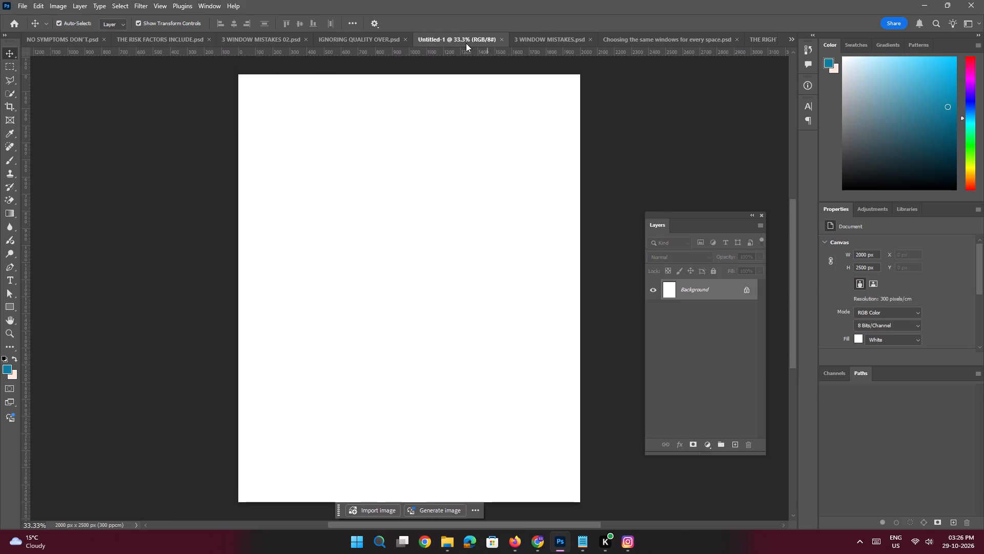
pyautogui.moveTo(463, 42); pyautogui.dragTo(351, 41)
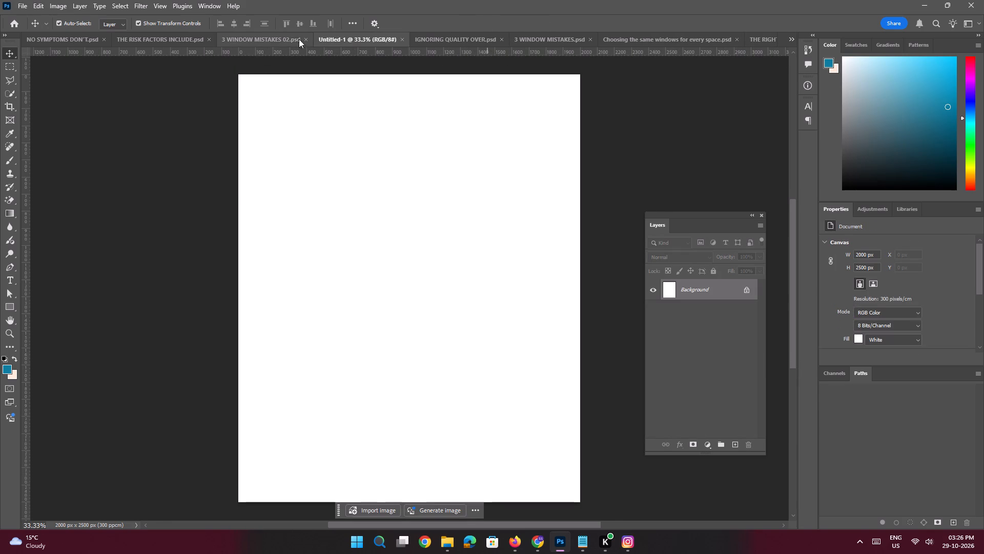
pyautogui.click(271, 38)
pyautogui.click(377, 43)
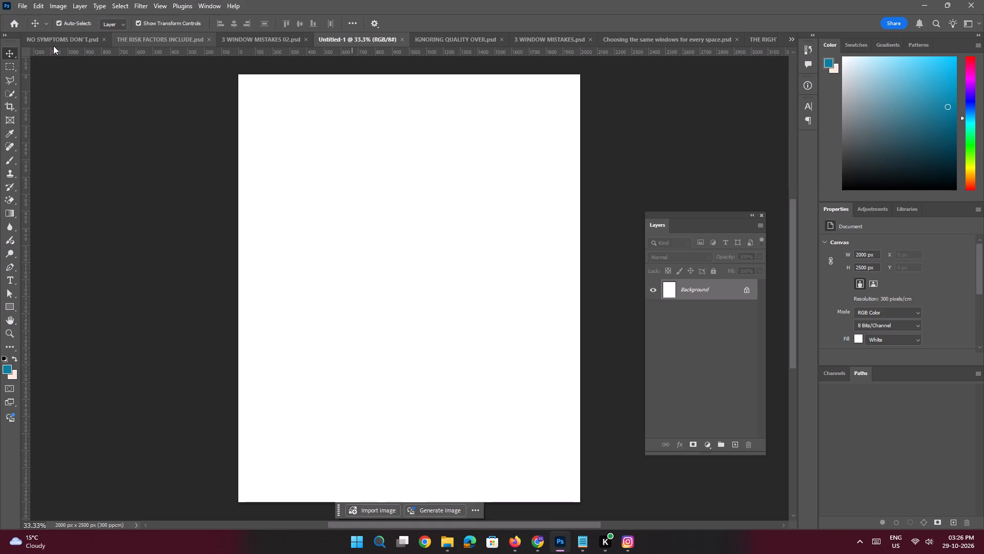
pyautogui.click(54, 42)
pyautogui.click(220, 42)
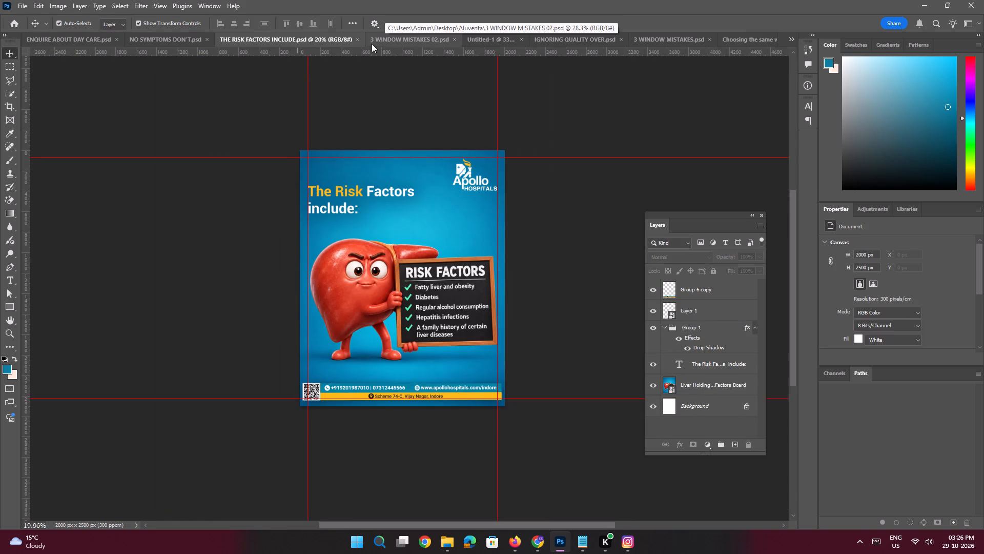
pyautogui.click(386, 41)
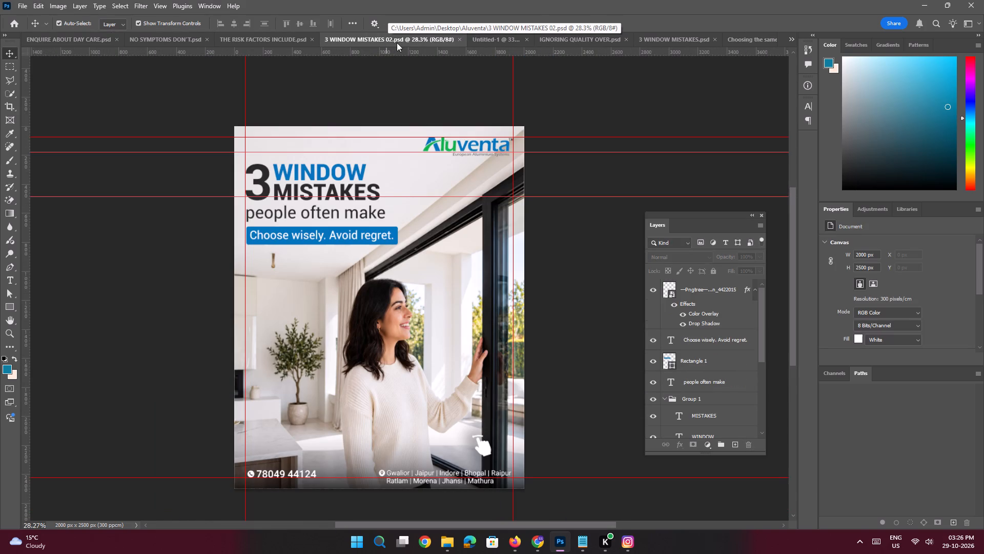
pyautogui.click(505, 38)
pyautogui.moveTo(477, 39); pyautogui.dragTo(453, 38)
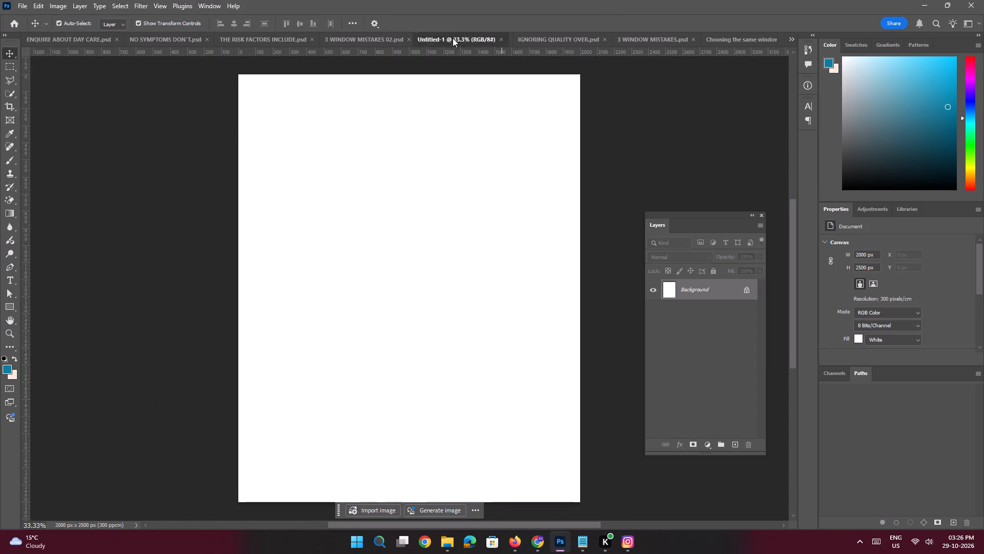
pyautogui.moveTo(453, 38); pyautogui.dragTo(367, 36)
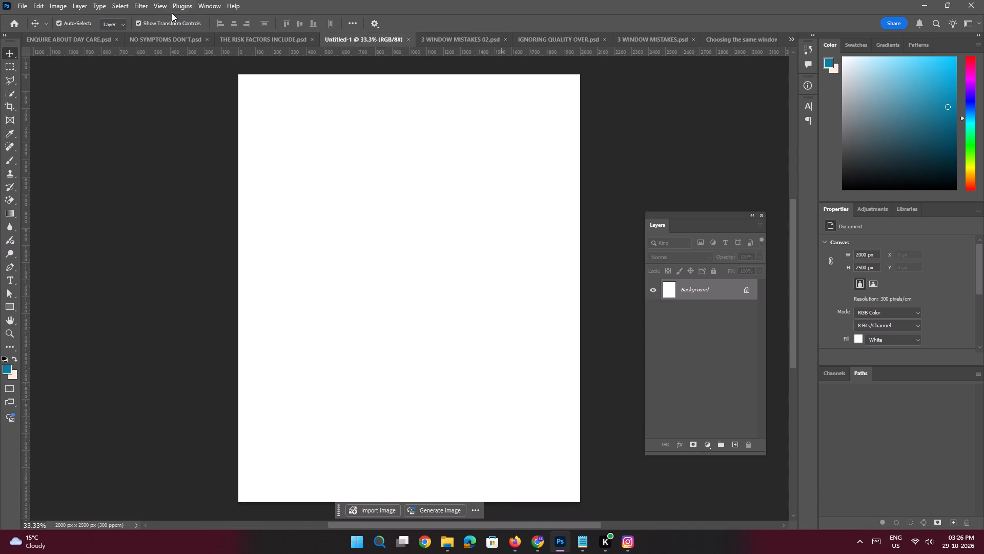
# Add a new guide layout to the blank canvas with 75 px margins on all four sides and red guides.
pyautogui.click(160, 9)
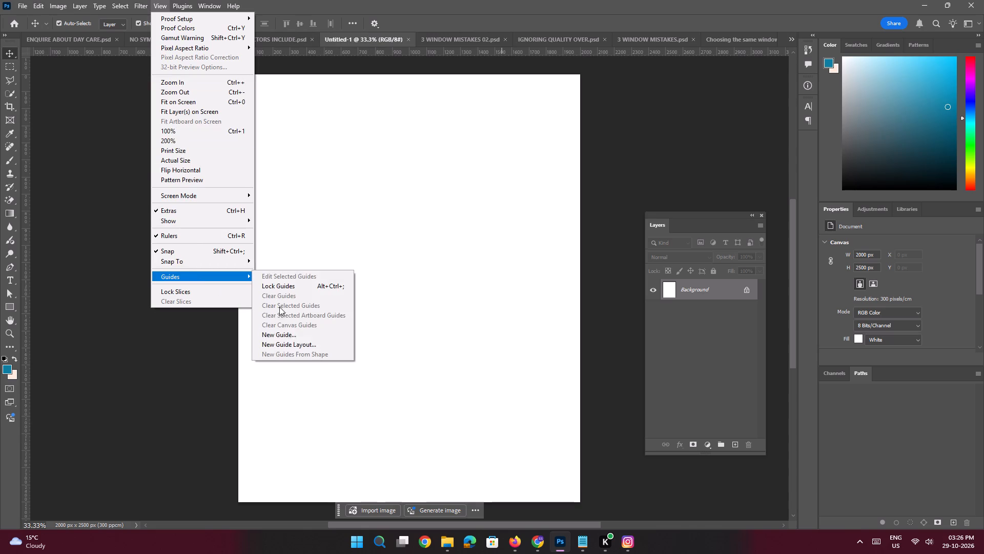
pyautogui.click(286, 343)
pyautogui.press('Return')
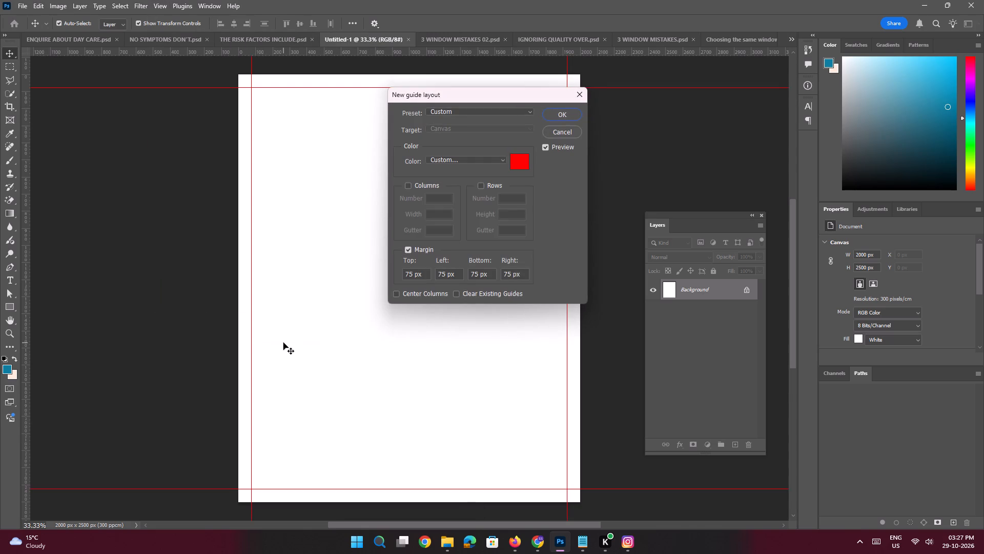
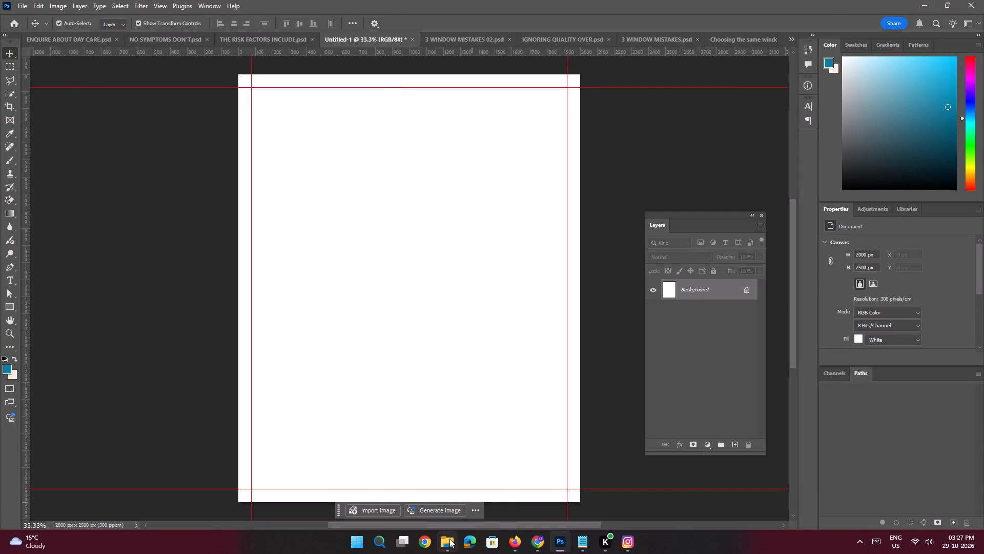
# Place the "Thoughtful Liver Reads Sonography Report" image from Downloads into the blank document so it fills the canvas.
pyautogui.click(437, 497)
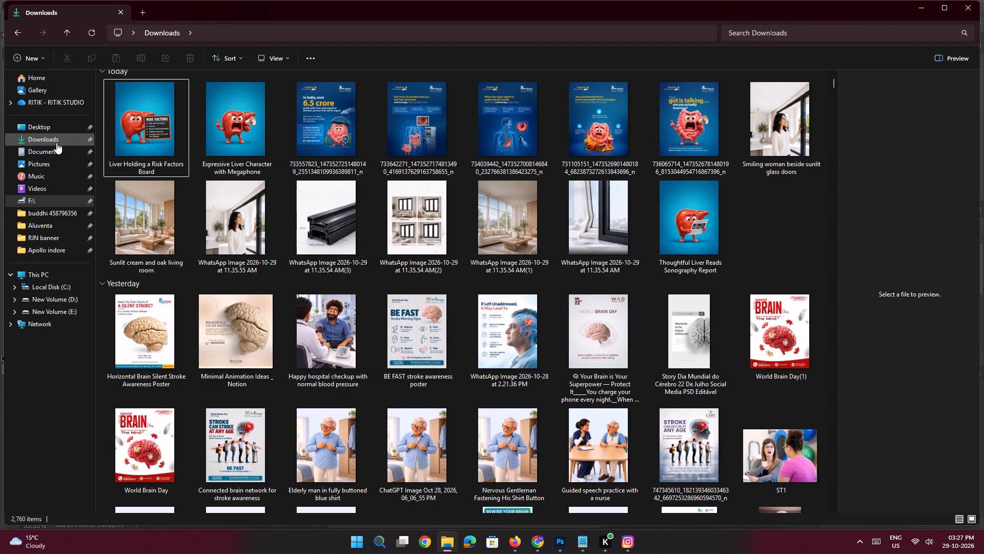
pyautogui.click(56, 143)
pyautogui.click(152, 132)
pyautogui.moveTo(143, 146); pyautogui.dragTo(404, 300)
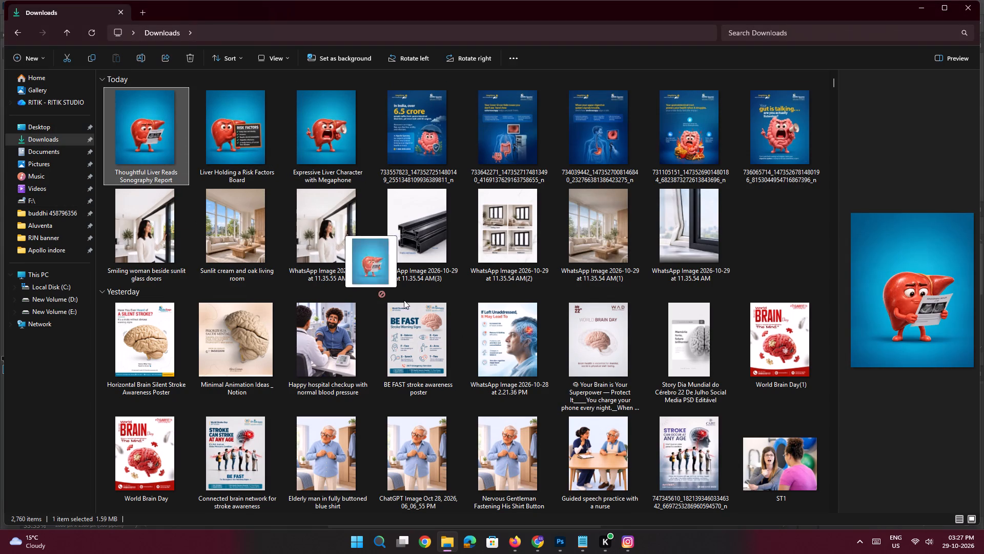
pyautogui.moveTo(404, 300); pyautogui.dragTo(393, 341)
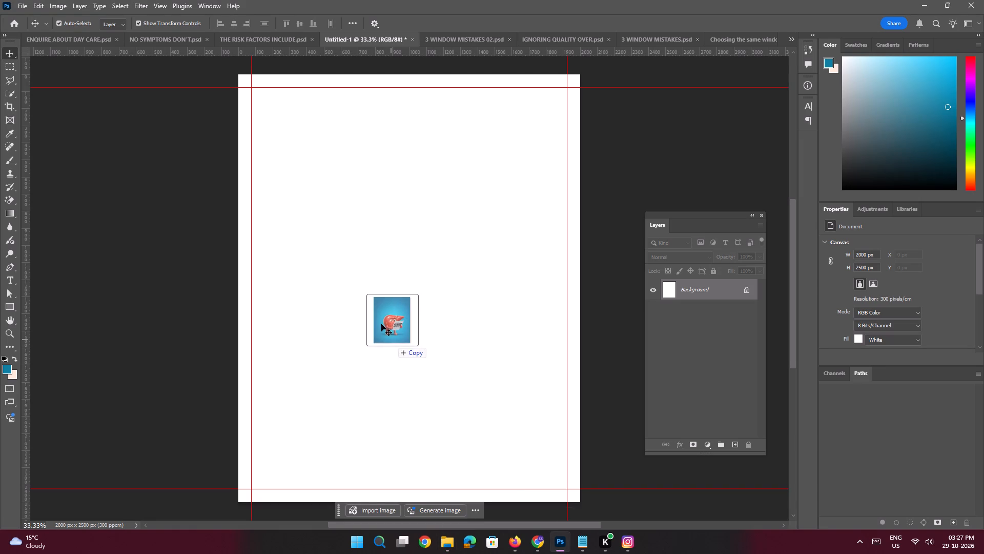
pyautogui.press('Return')
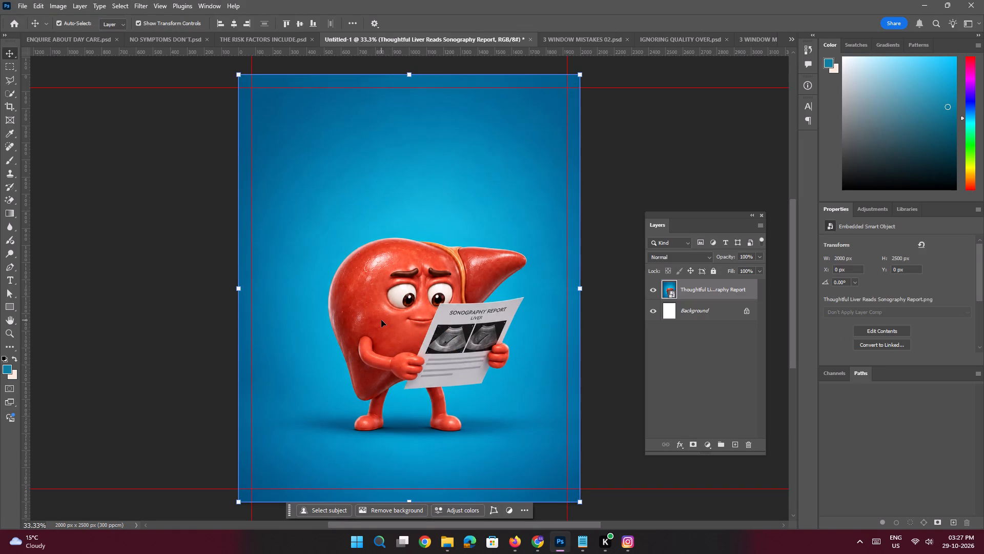
# Copy the slide 3 title "YOUR DOCTOR MAY RECOMMEND" from Notepad and save the Photoshop document as a PSD under that name.
pyautogui.press('space')
pyautogui.keyDown('ctrl'); pyautogui.moveTo(447, 299); pyautogui.dragTo(431, 295); pyautogui.keyUp('ctrl')
pyautogui.keyDown('ctrl'); pyautogui.moveTo(433, 295); pyautogui.dragTo(458, 330); pyautogui.keyUp('ctrl')
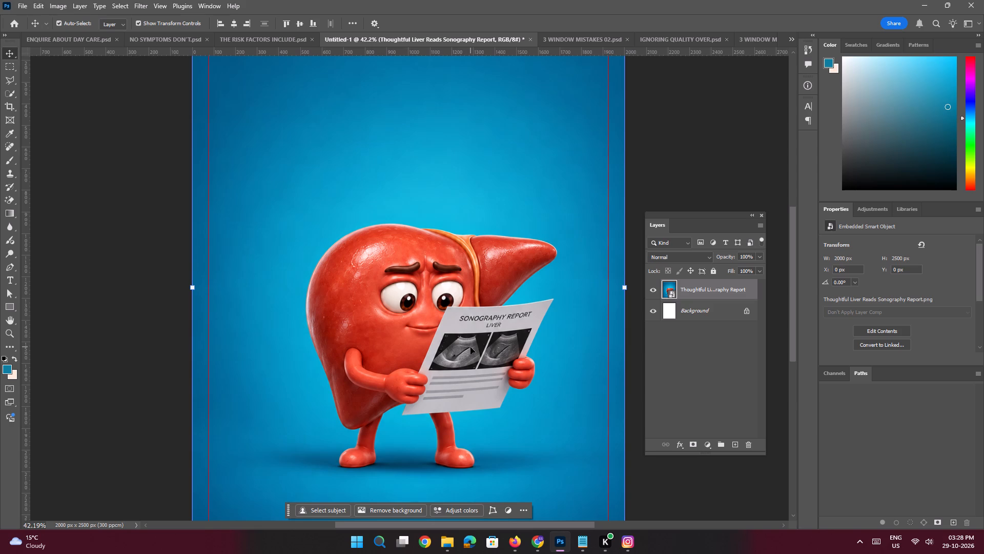
pyautogui.click(591, 548)
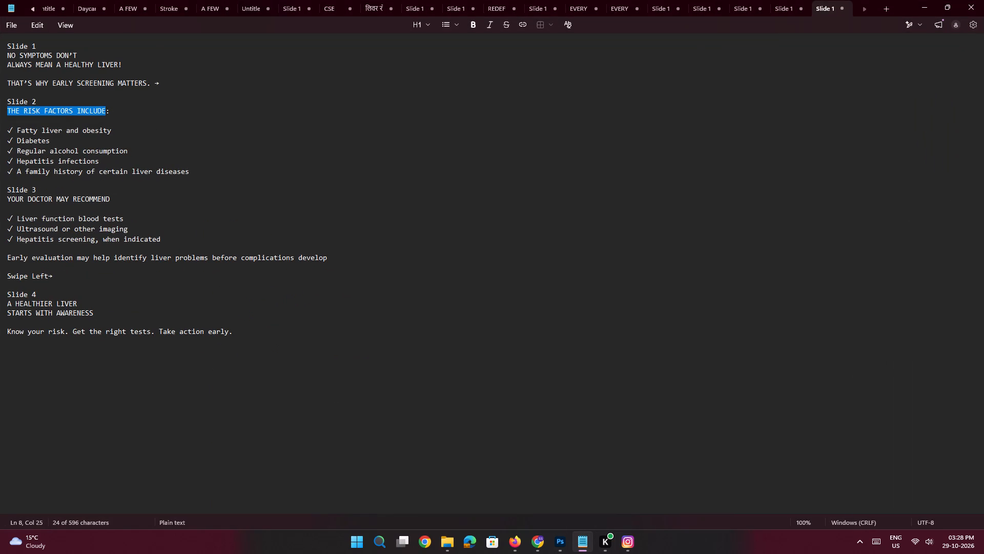
pyautogui.moveTo(115, 199); pyautogui.dragTo(0, 200)
pyautogui.hotkey('ctrl', 'c')
pyautogui.hotkey('alt', 'Tab')
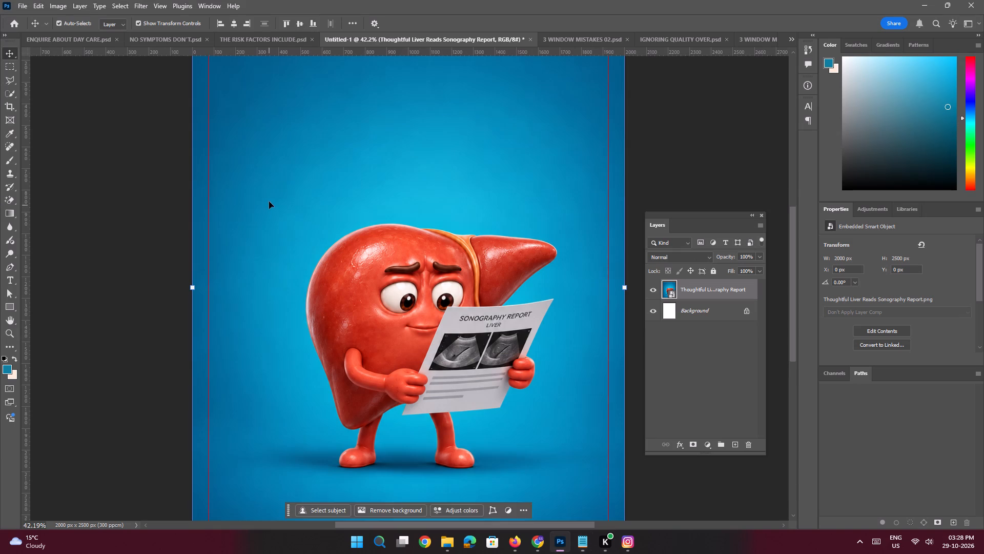
pyautogui.hotkey('ctrl', 's')
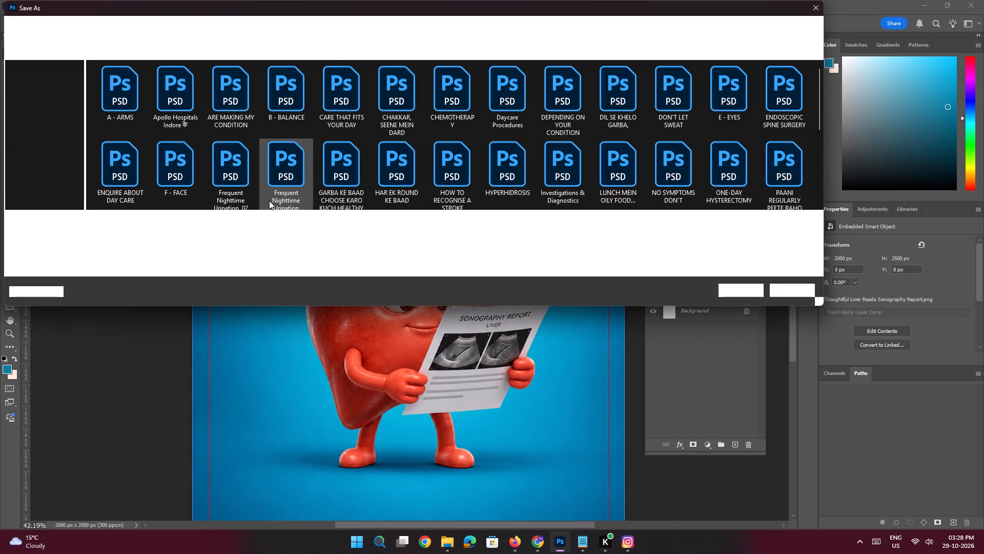
pyautogui.hotkey('ctrl', 'v')
pyautogui.press('Return')
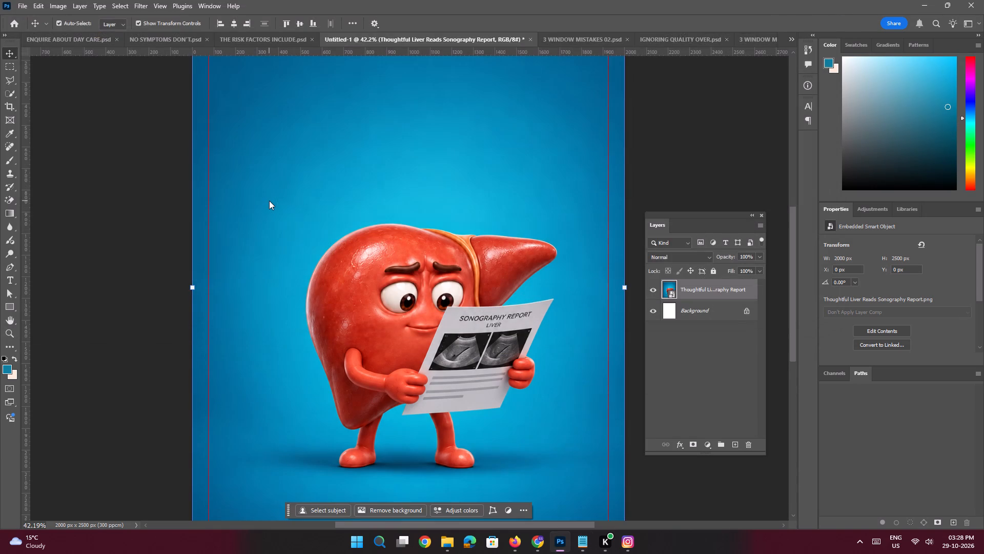
# Copy the contact footer layer from THE RISK FACTORS INCLUDE.psd into YOUR DOCTOR MAY RECOMMEND.psd.
pyautogui.press('space')
pyautogui.keyDown('ctrl'); pyautogui.moveTo(446, 236); pyautogui.dragTo(422, 230); pyautogui.keyUp('ctrl')
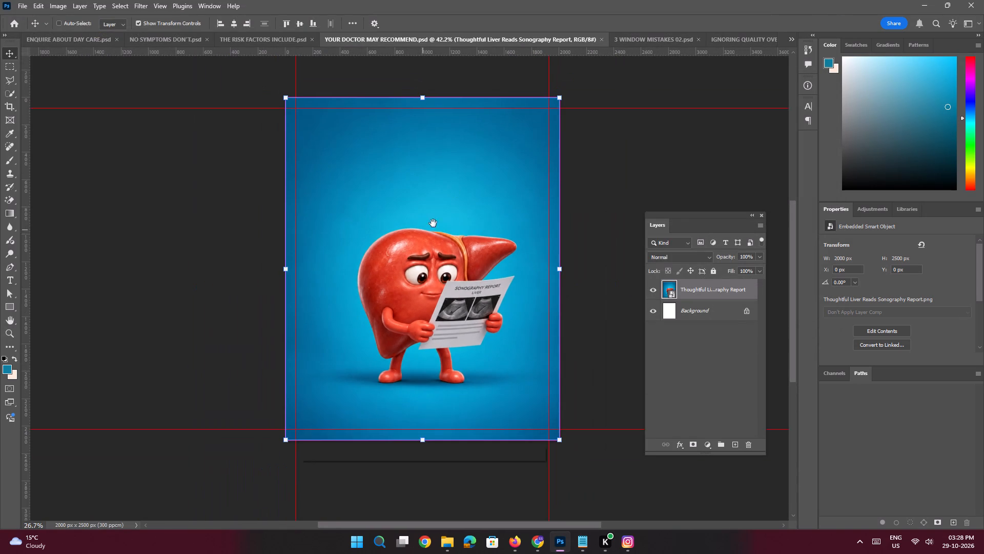
pyautogui.click(286, 42)
pyautogui.press('space')
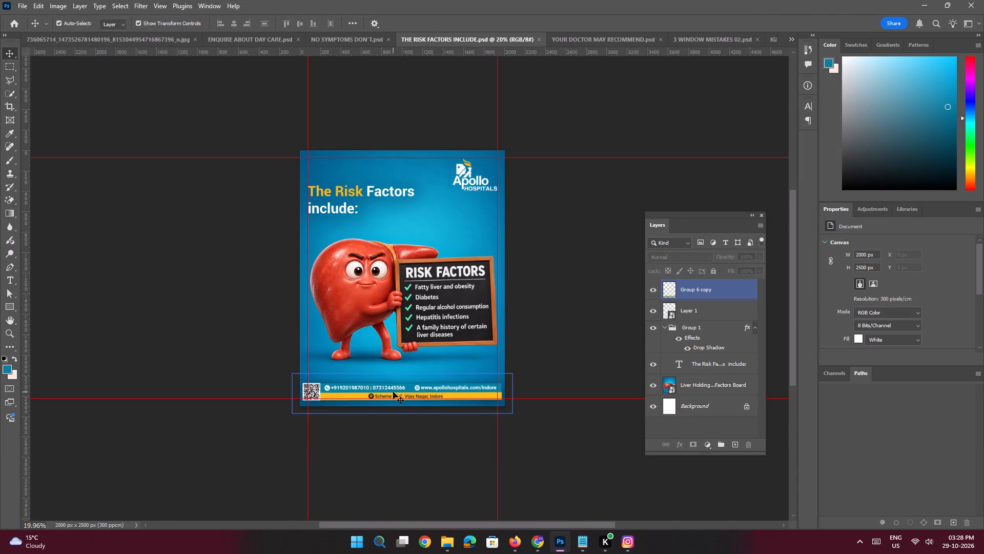
pyautogui.click(393, 392)
pyautogui.moveTo(700, 288); pyautogui.dragTo(608, 188)
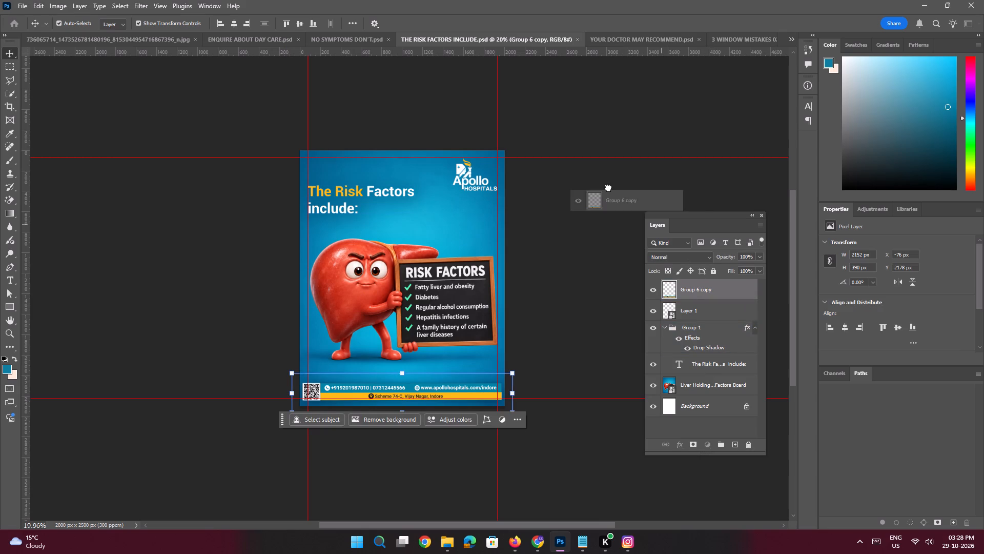
pyautogui.moveTo(608, 188); pyautogui.dragTo(437, 372)
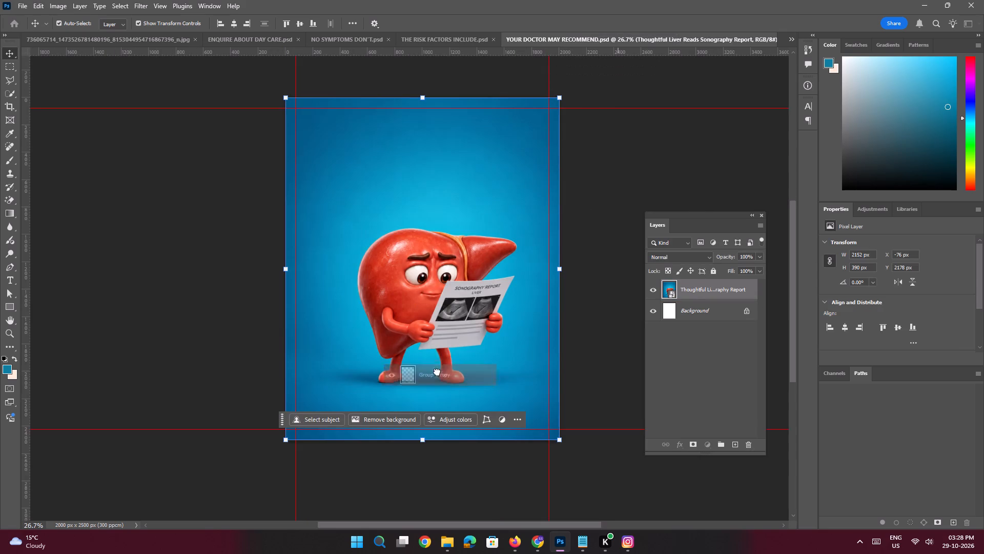
pyautogui.moveTo(437, 372); pyautogui.dragTo(433, 376)
# Centre the contact footer horizontally and move it down to the canvas's bottom edge, at Y 2184 px.
pyautogui.click(238, 25)
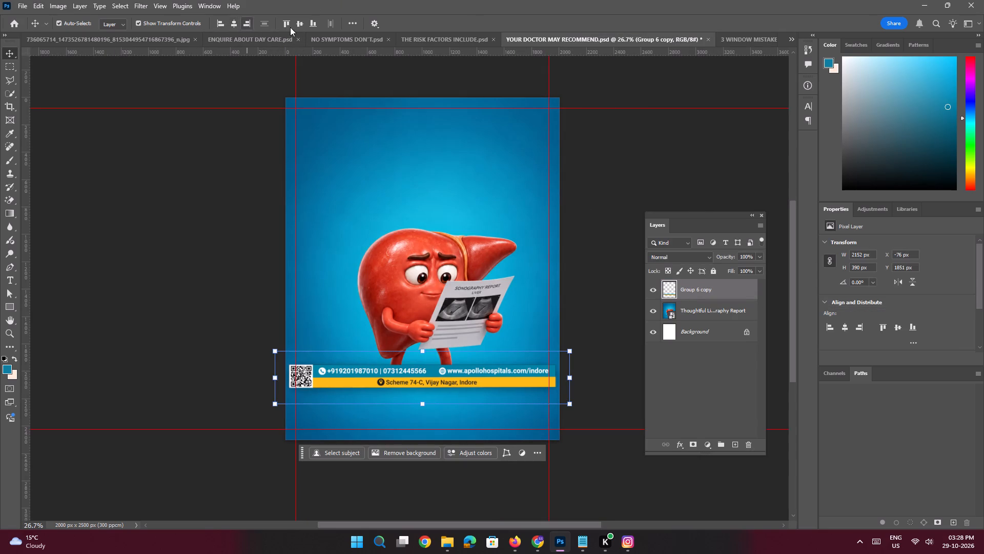
pyautogui.click(315, 26)
pyautogui.click(209, 315)
pyautogui.click(409, 415)
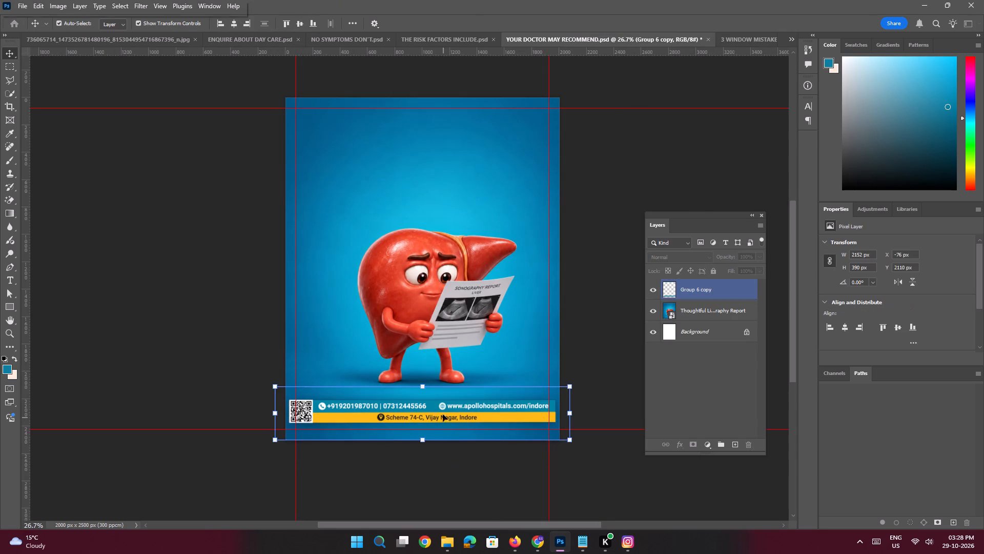
pyautogui.keyDown('shift'); pyautogui.moveTo(435, 412); pyautogui.dragTo(435, 423); pyautogui.keyUp('shift')
pyautogui.press('space')
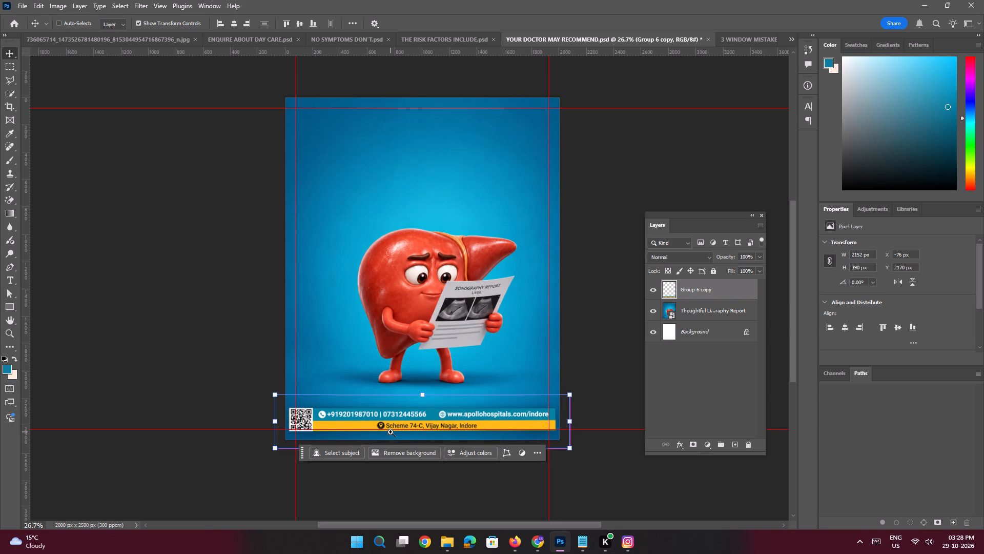
pyautogui.keyDown('ctrl'); pyautogui.moveTo(392, 424); pyautogui.dragTo(442, 453); pyautogui.keyUp('ctrl')
pyautogui.hotkey('shift', 'Down')
pyautogui.hotkey('shift', 'Down')
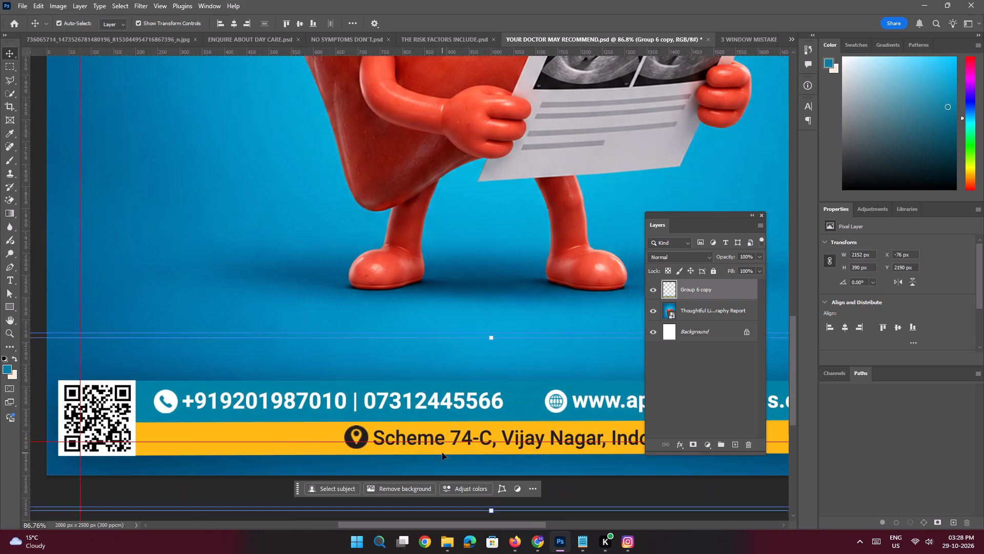
pyautogui.hotkey('shift', 'Up')
pyautogui.press('Down')
pyautogui.press('Down')
pyautogui.press('Down')
pyautogui.press('Down')
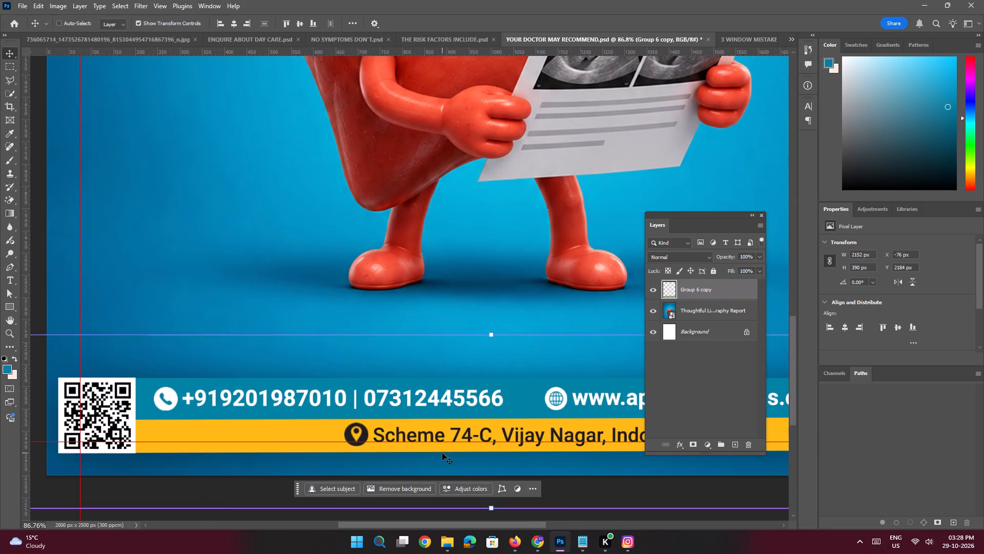
# Copy the Apollo Hospitals logo from THE RISK FACTORS INCLUDE.psd into the slide and snap it to the top-right margin guides at X 1492, Y 75 px.
pyautogui.hotkey('ctrl', '0')
pyautogui.click(453, 44)
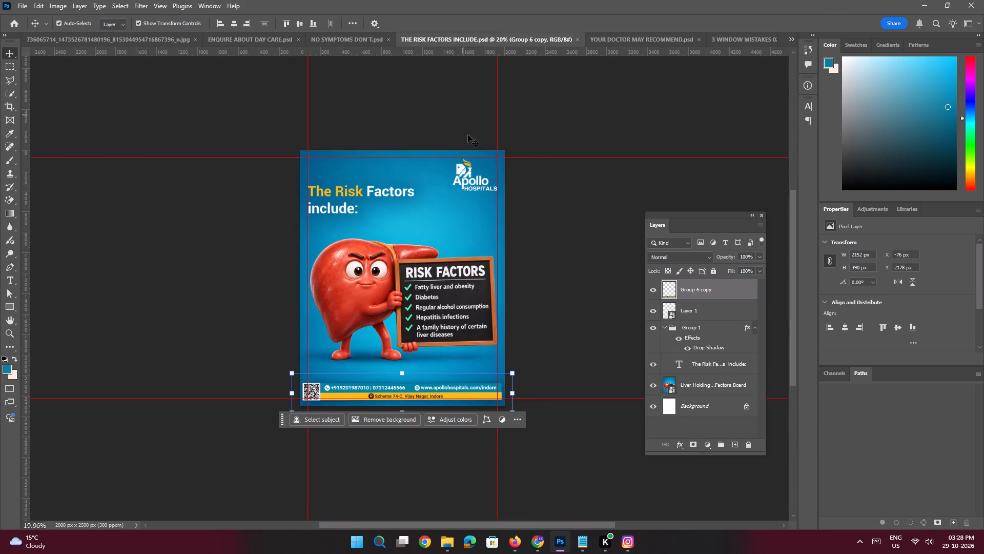
pyautogui.click(464, 171)
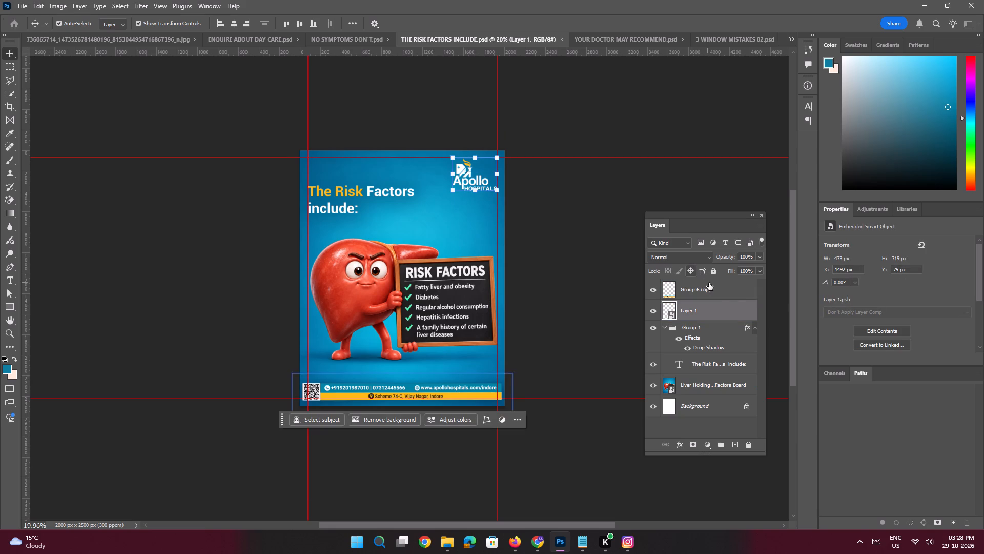
pyautogui.moveTo(698, 305); pyautogui.dragTo(602, 38)
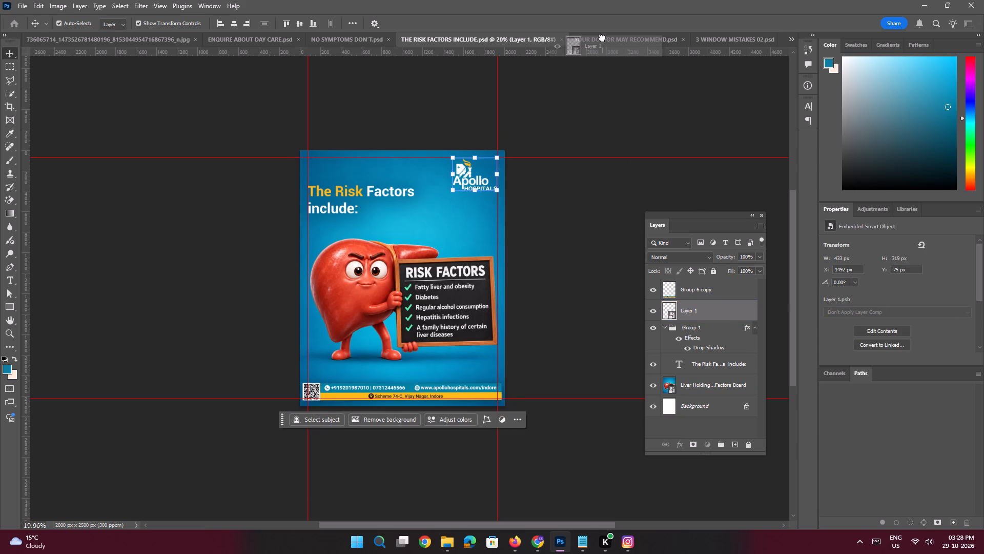
pyautogui.moveTo(602, 38); pyautogui.dragTo(526, 110)
pyautogui.press('space')
pyautogui.keyDown('ctrl'); pyautogui.moveTo(540, 104); pyautogui.dragTo(572, 176); pyautogui.keyUp('ctrl')
pyautogui.moveTo(553, 129); pyautogui.dragTo(520, 173)
pyautogui.moveTo(423, 145); pyautogui.dragTo(422, 158)
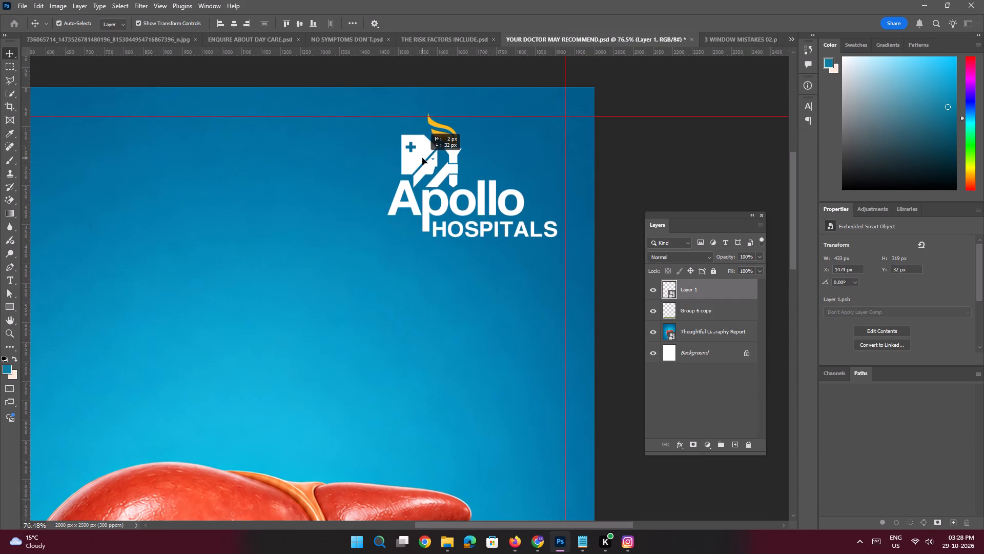
pyautogui.moveTo(422, 158); pyautogui.dragTo(429, 162)
# Scale the liver image up proportionally from its bottom-right corner to about 2223 x 2779 px.
pyautogui.hotkey('ctrl', 'space')
pyautogui.hotkey('ctrl', 'space')
pyautogui.hotkey('ctrl', 'space')
pyautogui.hotkey('ctrl', 'space')
pyautogui.hotkey('ctrl', 'space')
pyautogui.keyDown('ctrl'); pyautogui.moveTo(506, 184); pyautogui.dragTo(463, 171); pyautogui.keyUp('ctrl')
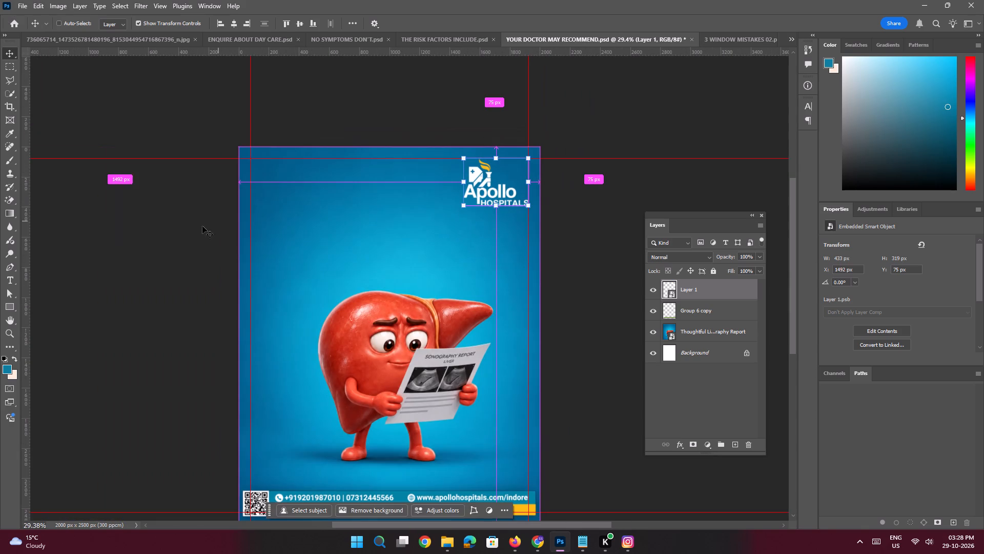
pyautogui.click(174, 230)
pyautogui.press('space')
pyautogui.press('space')
pyautogui.press('space')
pyautogui.press('space')
pyautogui.moveTo(428, 290); pyautogui.dragTo(425, 256)
pyautogui.click(414, 258)
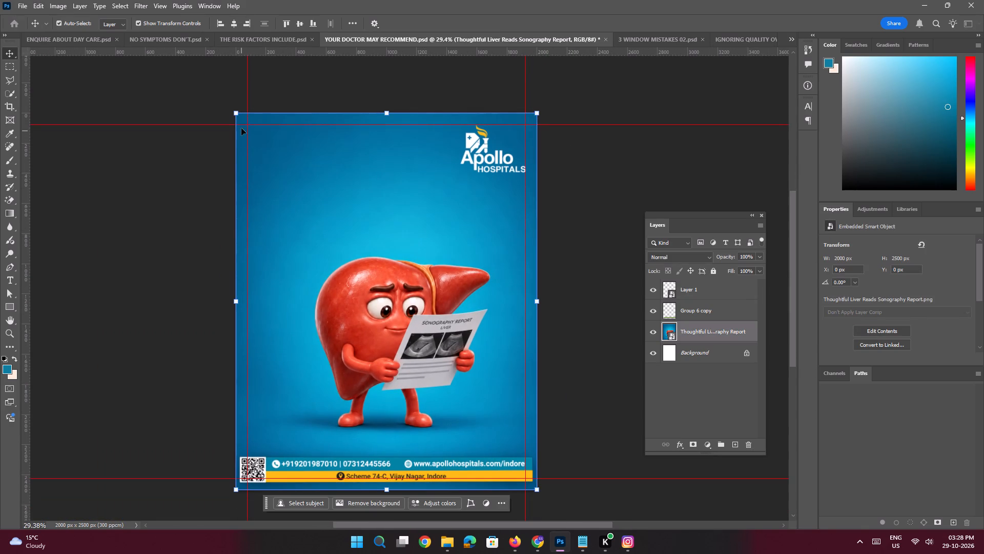
pyautogui.moveTo(235, 113); pyautogui.dragTo(202, 72)
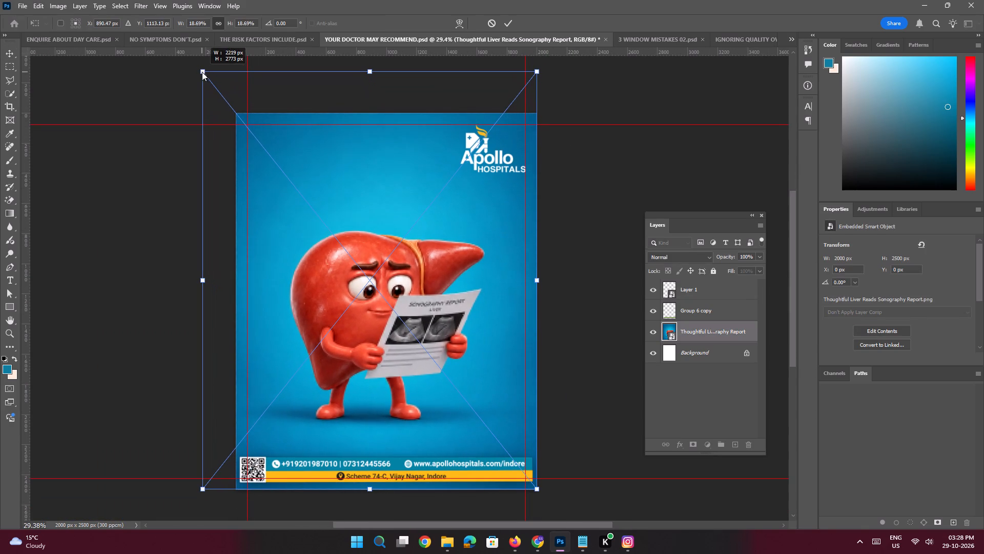
pyautogui.moveTo(202, 72); pyautogui.dragTo(201, 71)
pyautogui.press('Return')
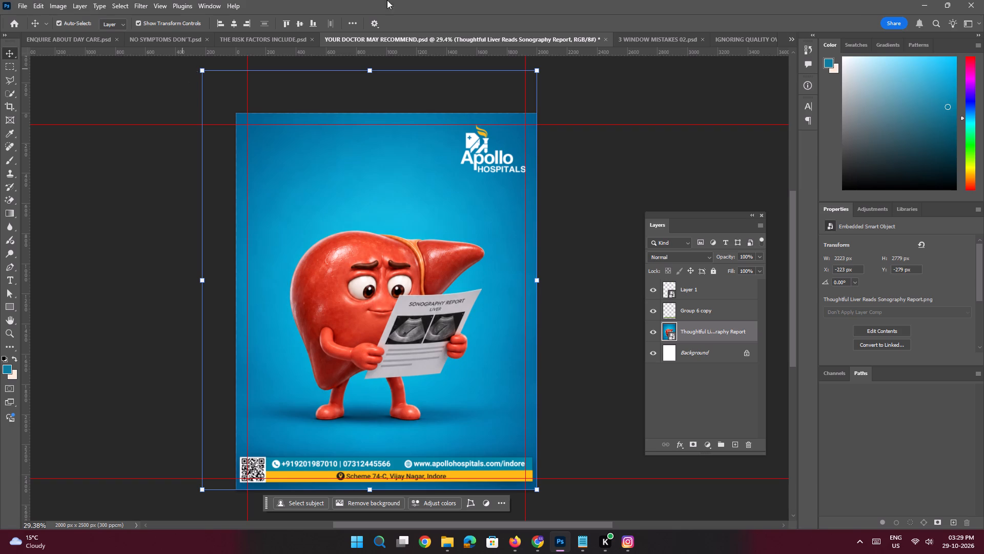
# Switch to Firefox and search Google for "Sonography spell" to check the spelling used on the report.
pyautogui.click(514, 549)
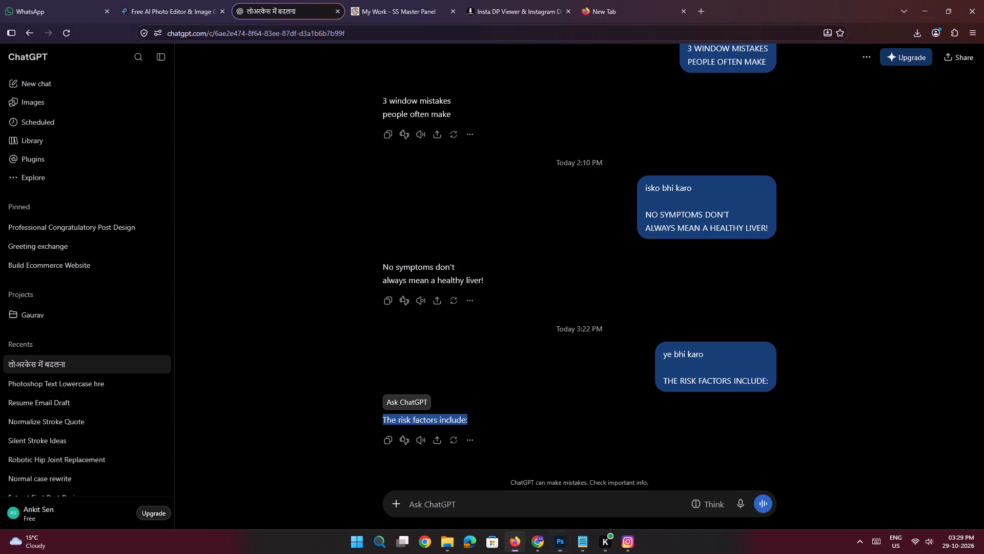
pyautogui.click(626, 5)
pyautogui.click(350, 125)
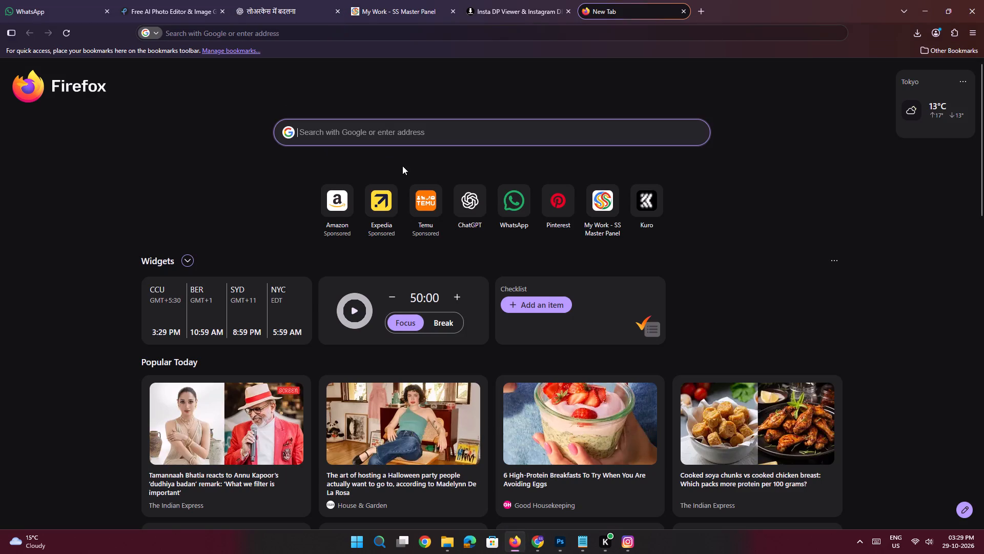
pyautogui.write('Sonography')
pyautogui.press('space')
pyautogui.write('spek')
pyautogui.press('BackSpace')
pyautogui.write('ll')
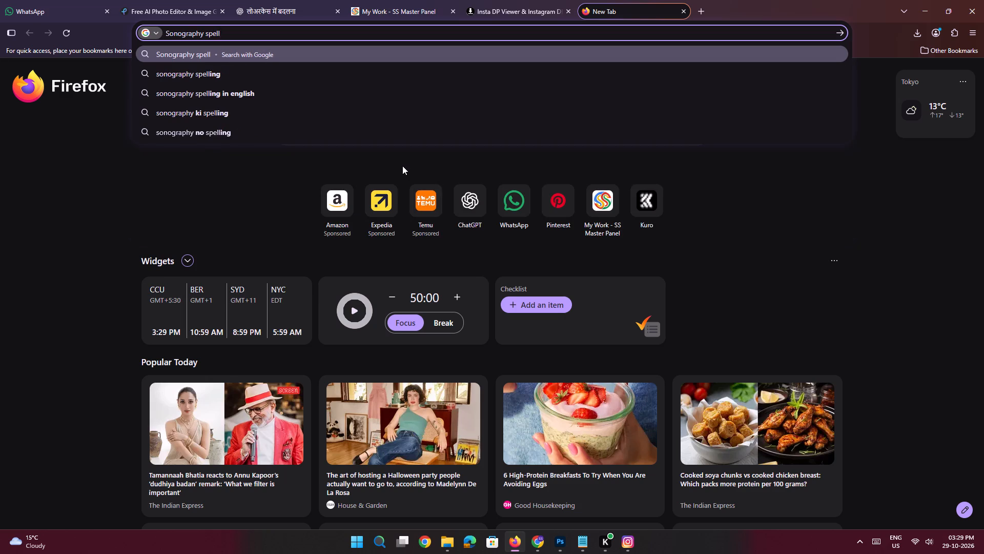
pyautogui.press('Return')
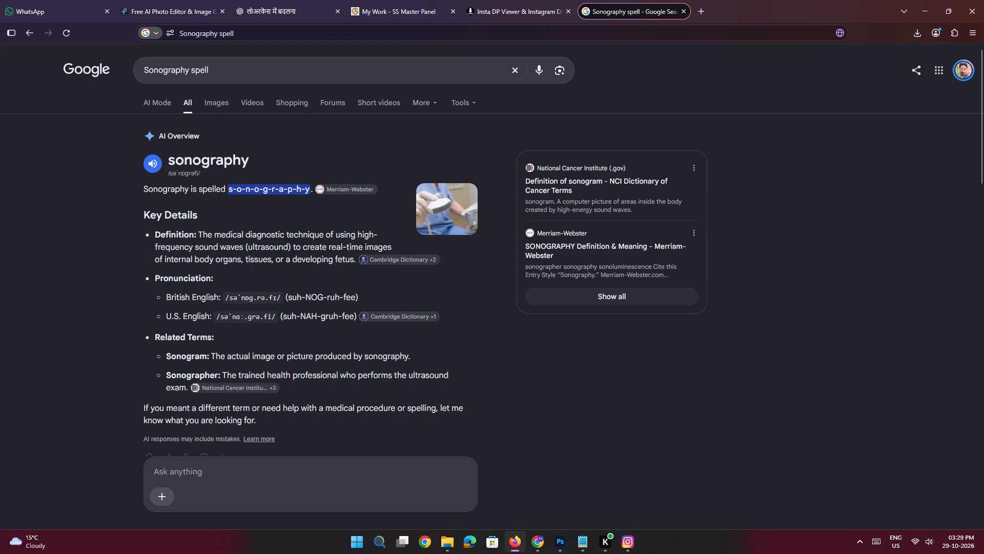
# Switch back to Photoshop and save YOUR DOCTOR MAY RECOMMEND.psd.
pyautogui.click(564, 542)
pyautogui.press('space')
pyautogui.moveTo(408, 219); pyautogui.dragTo(412, 229)
pyautogui.hotkey('ctrl', 's')
# Copy the "The Risk Factors include:" heading from THE RISK FACTORS INCLUDE.psd into the slide and align it to the left margin guide above the liver.
pyautogui.click(279, 36)
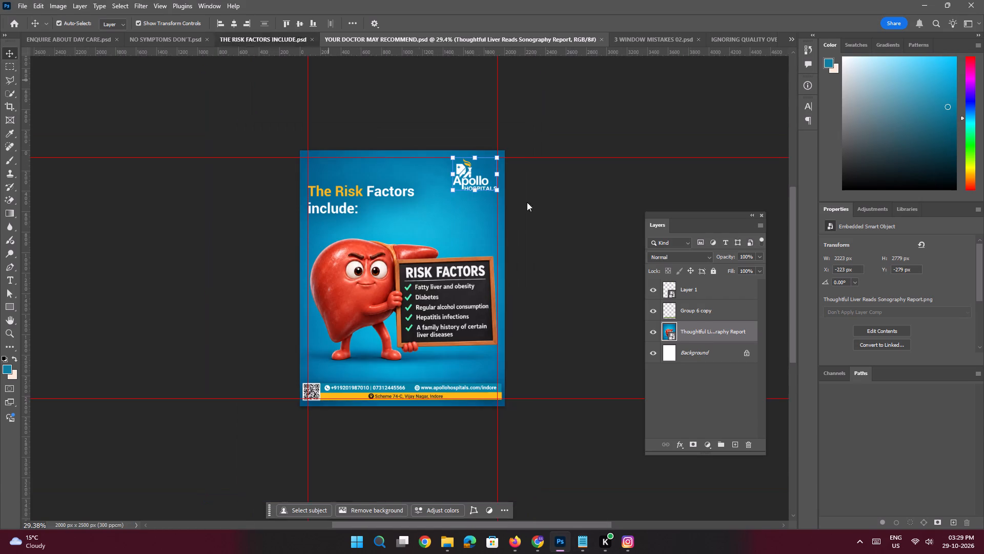
pyautogui.click(353, 189)
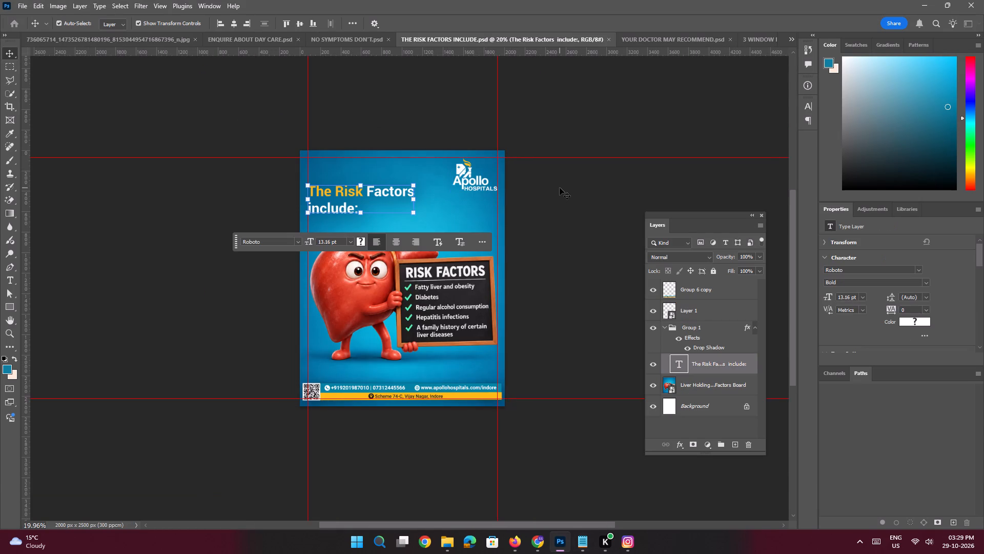
pyautogui.moveTo(716, 361); pyautogui.dragTo(361, 191)
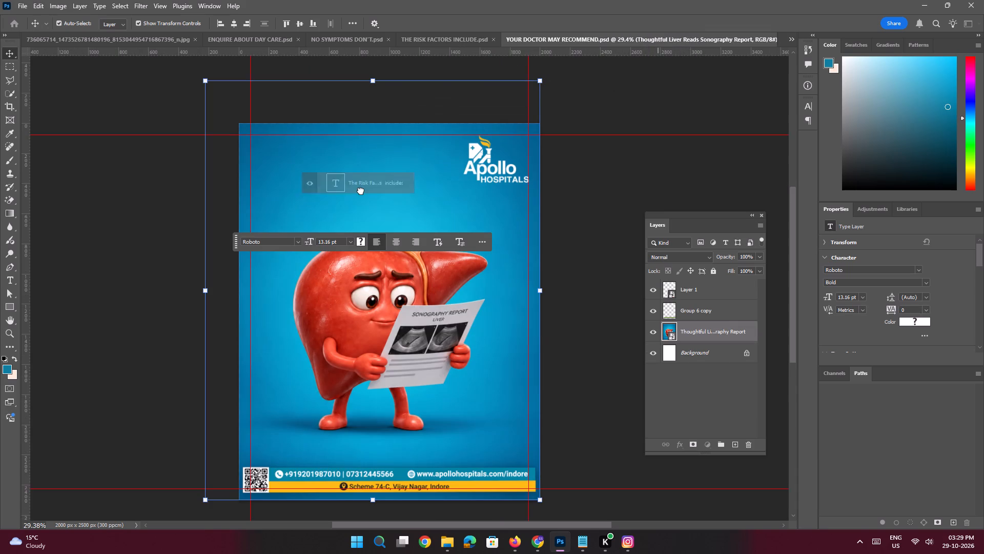
pyautogui.moveTo(361, 191); pyautogui.dragTo(350, 202)
pyautogui.moveTo(330, 191); pyautogui.dragTo(329, 190)
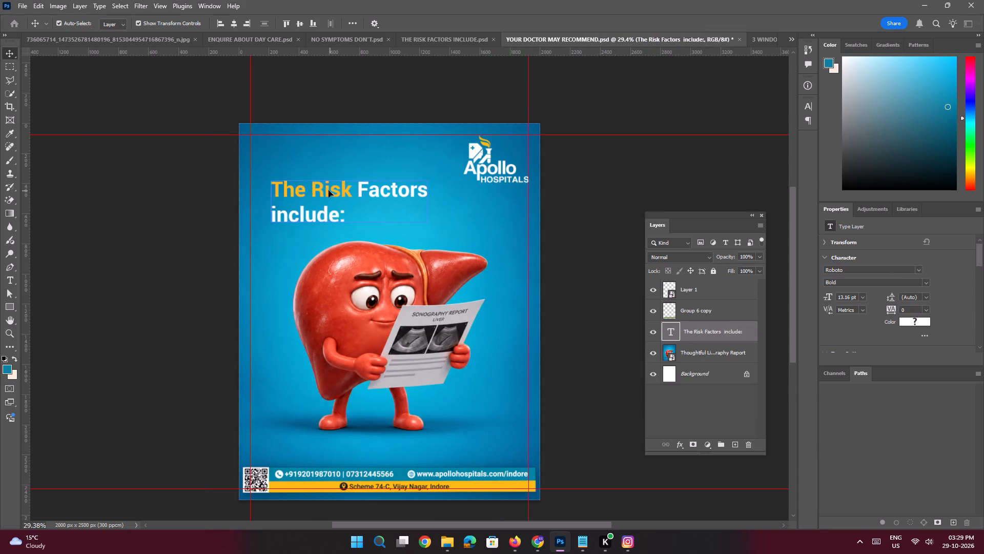
pyautogui.moveTo(329, 190); pyautogui.dragTo(306, 176)
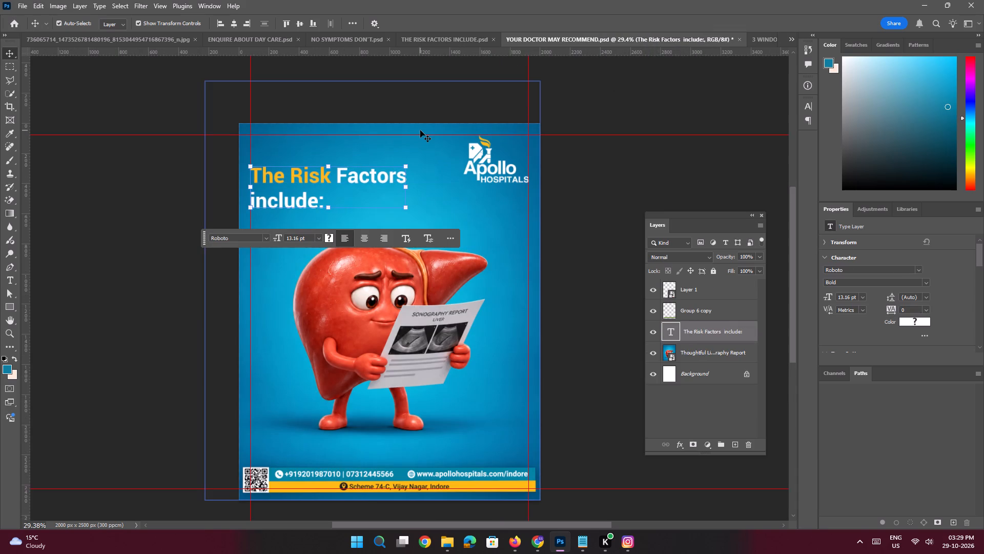
# Undo the placement of the copied "The Risk Factors include:" heading layer on the slide.
pyautogui.hotkey('ctrl', 'z')
pyautogui.hotkey('ctrl', 'z')
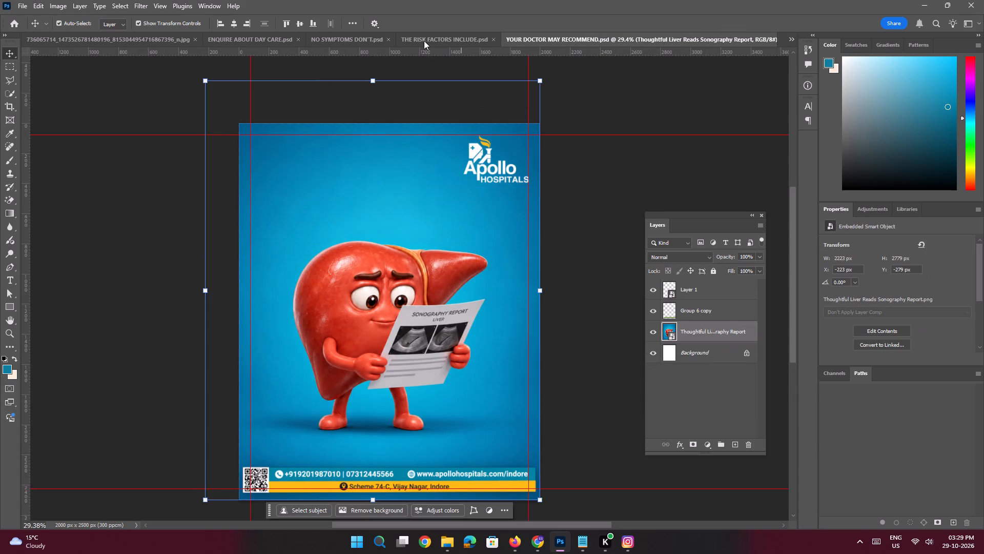
# Copy the heading's Group 1 with its drop shadow from THE RISK FACTORS INCLUDE.psd into the slide and align it to the left margin guide.
pyautogui.click(423, 41)
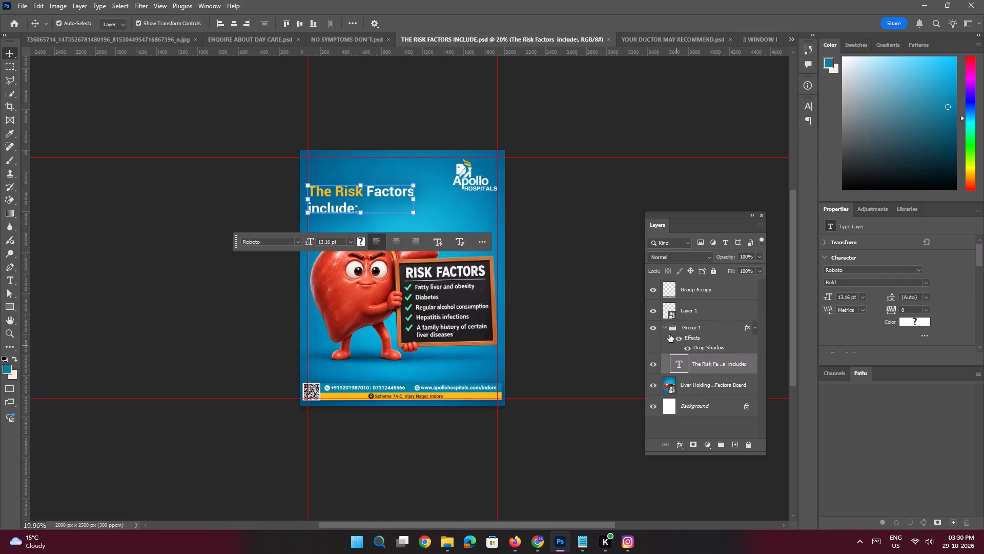
pyautogui.click(665, 324)
pyautogui.moveTo(688, 328); pyautogui.dragTo(719, 166)
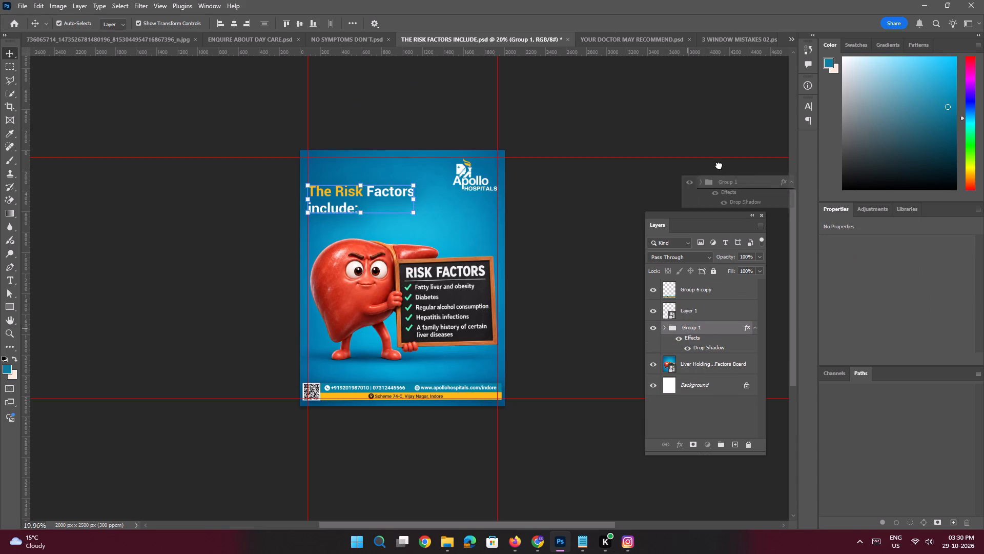
pyautogui.moveTo(719, 166); pyautogui.dragTo(226, 215)
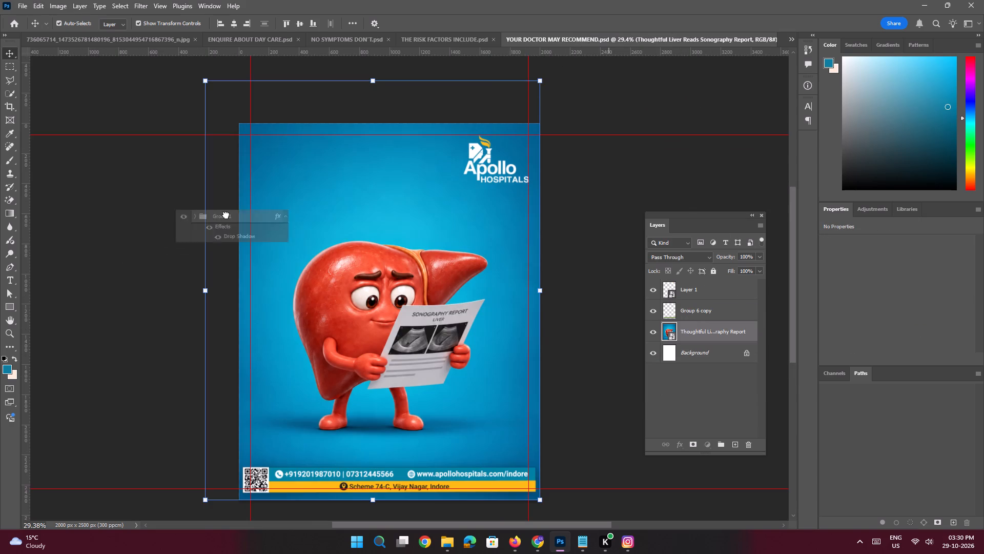
pyautogui.moveTo(226, 215); pyautogui.dragTo(299, 185)
pyautogui.moveTo(296, 173); pyautogui.dragTo(320, 175)
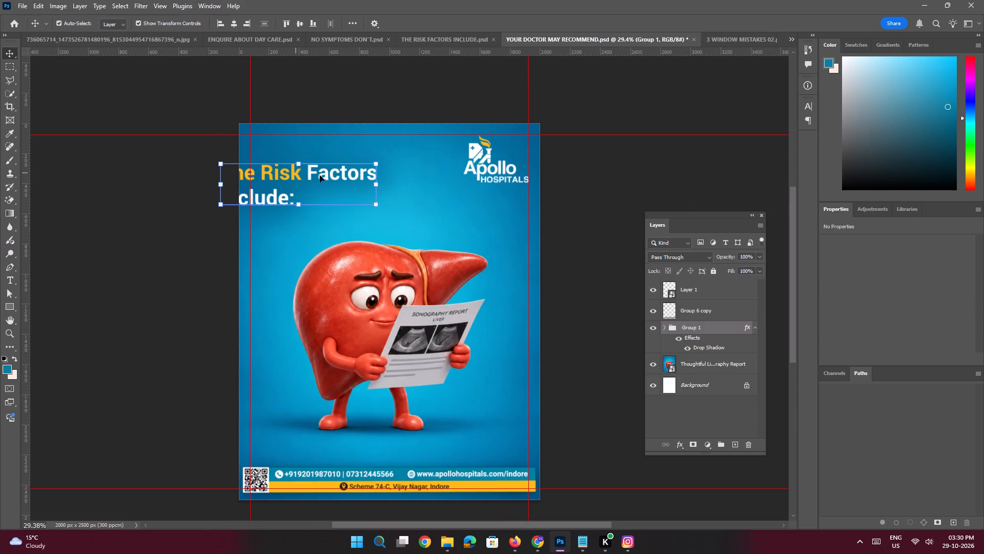
pyautogui.moveTo(320, 175); pyautogui.dragTo(327, 173)
pyautogui.click(170, 185)
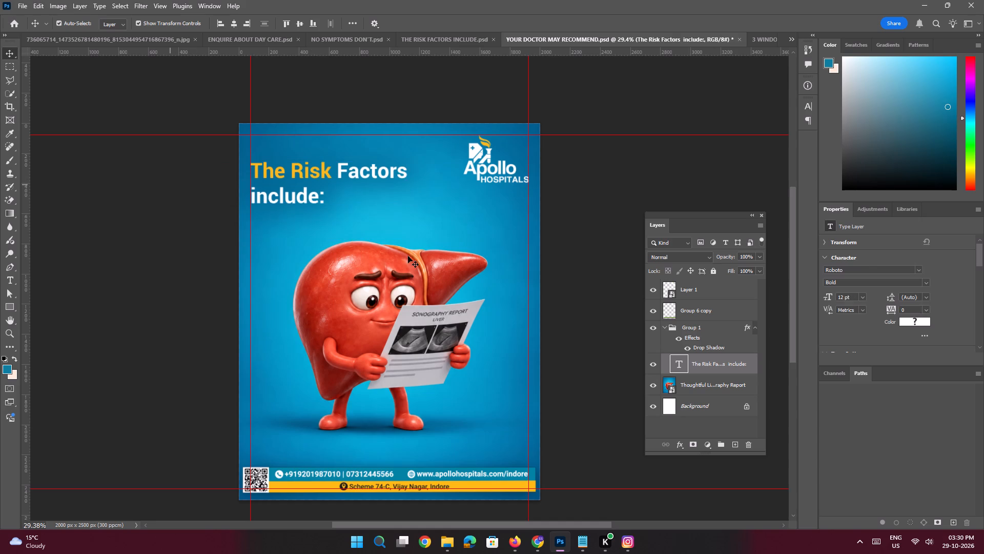
pyautogui.click(582, 542)
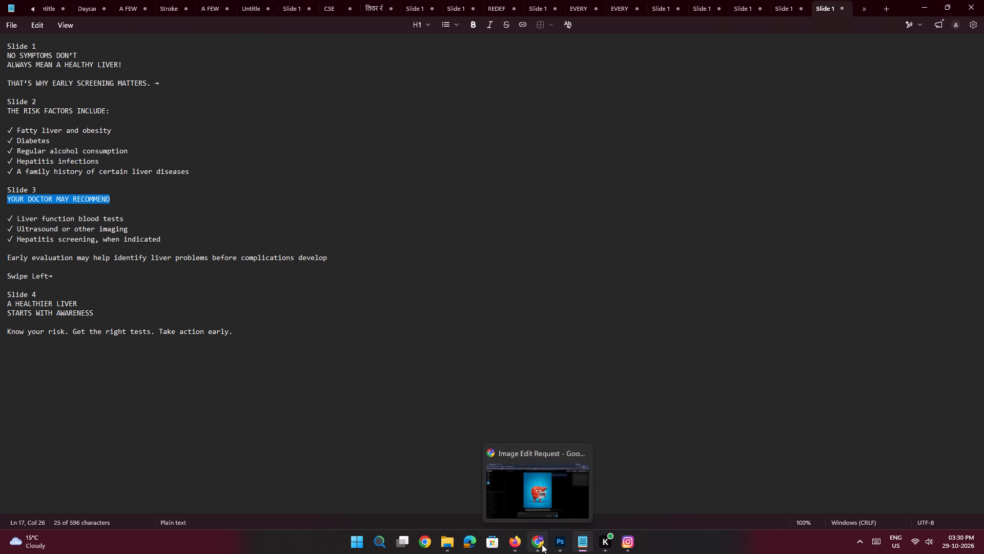
pyautogui.click(120, 204)
pyautogui.moveTo(117, 199); pyautogui.dragTo(0, 200)
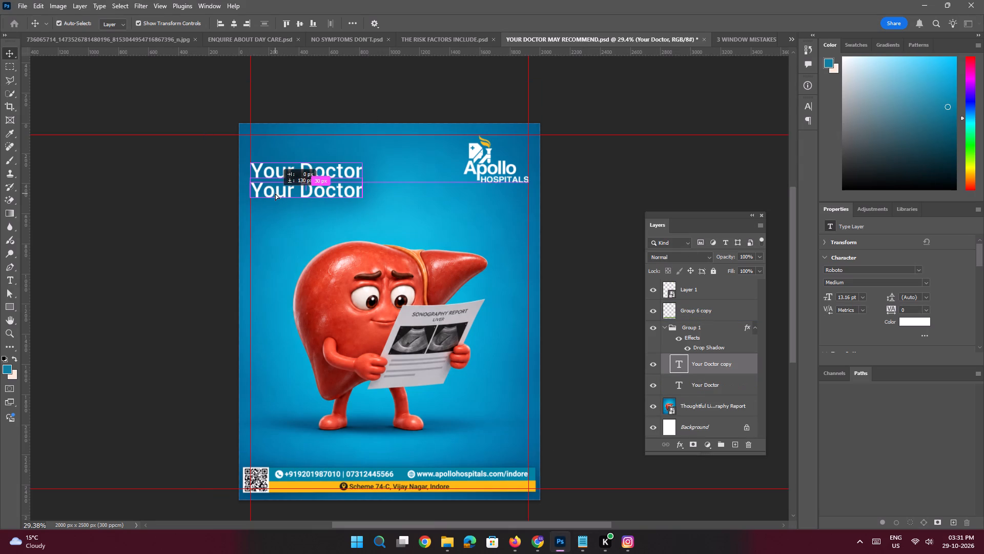
pyautogui.keyDown('alt'); pyautogui.keyDown('shift'); pyautogui.moveTo(275, 193); pyautogui.dragTo(275, 198); pyautogui.keyUp('shift'); pyautogui.keyUp('alt')
pyautogui.doubleClick(275, 198)
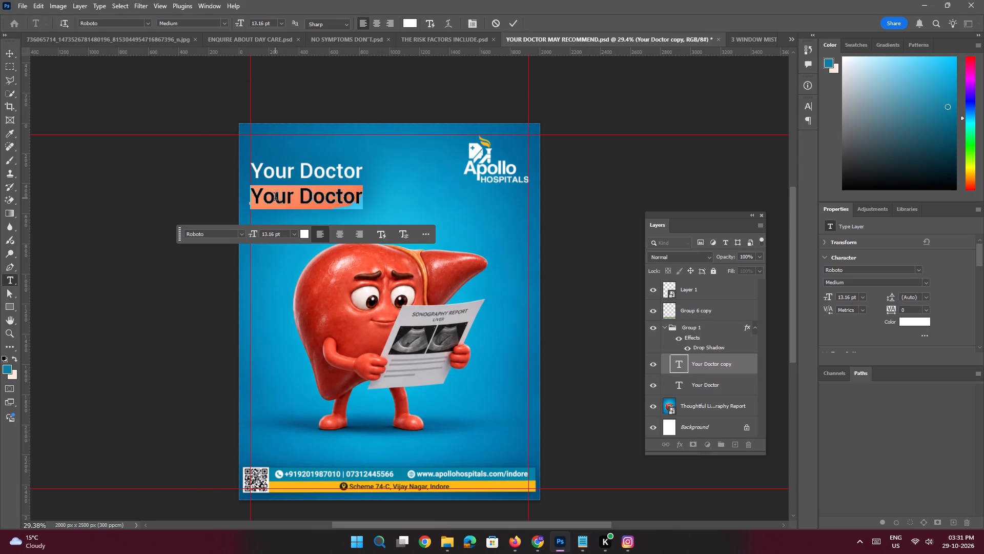
pyautogui.hotkey('ctrl', 'v')
pyautogui.press('Return')
# Capitalize both words of the second heading line so it reads "May Recommend".
pyautogui.doubleClick(275, 198)
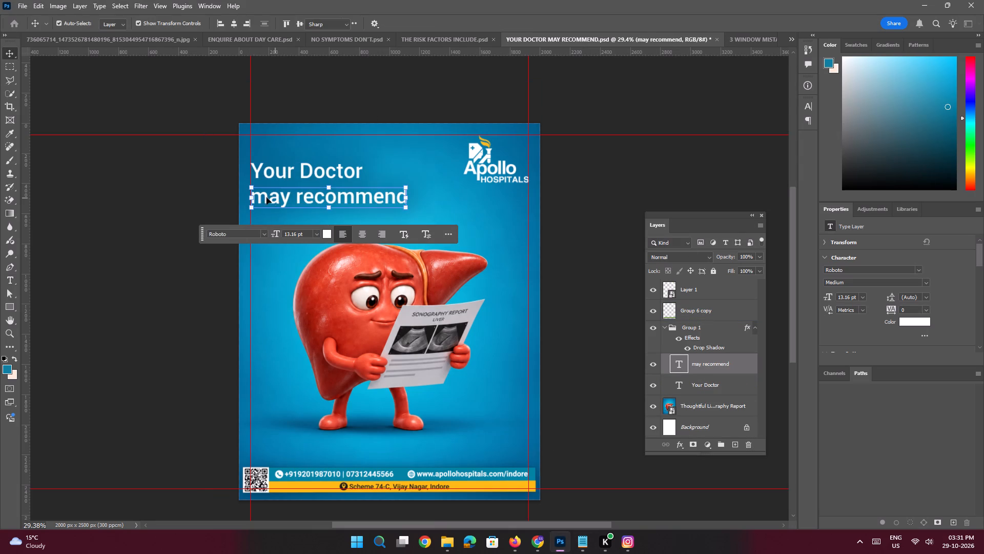
pyautogui.click(268, 199)
pyautogui.press('BackSpace')
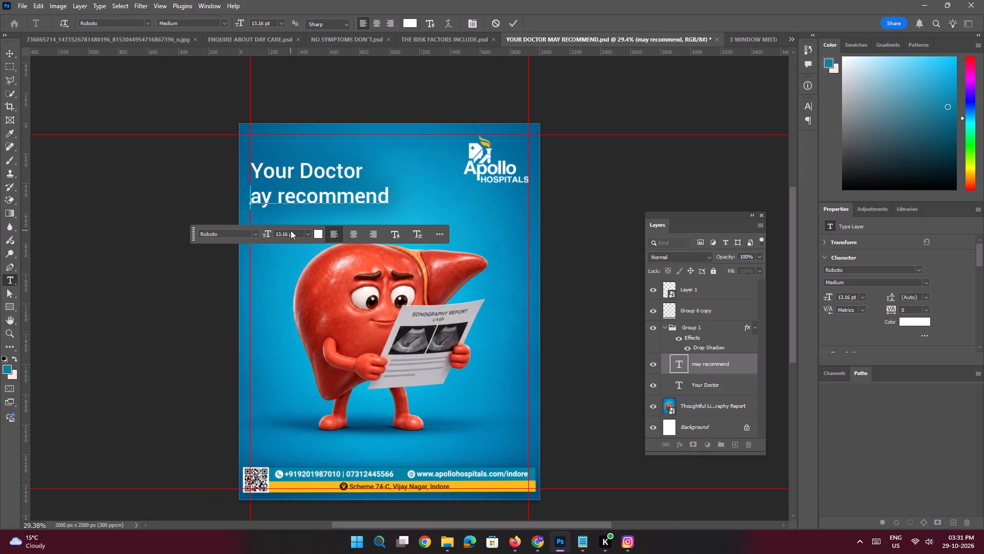
pyautogui.hotkey('shift', 'm')
pyautogui.click(302, 201)
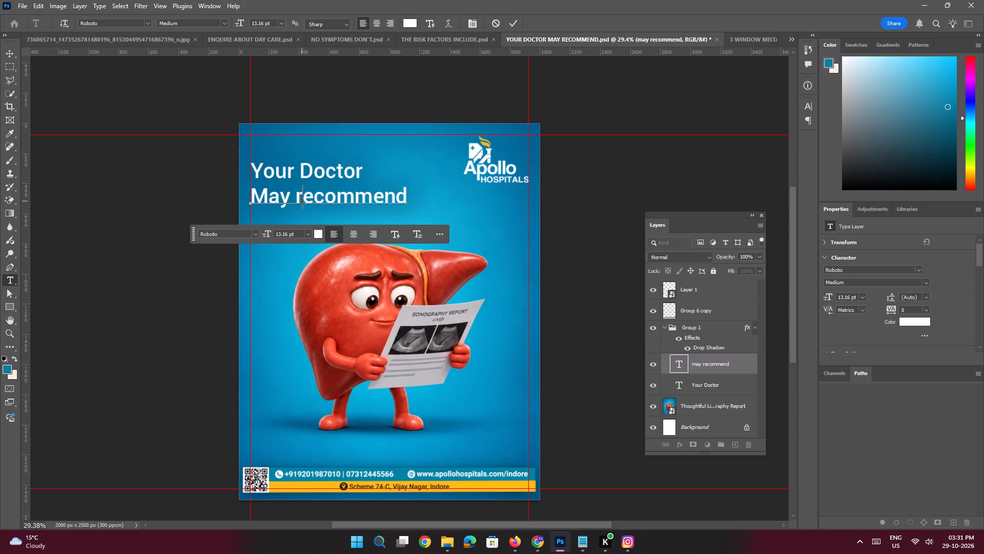
pyautogui.press('BackSpace')
pyautogui.hotkey('shift', 'r')
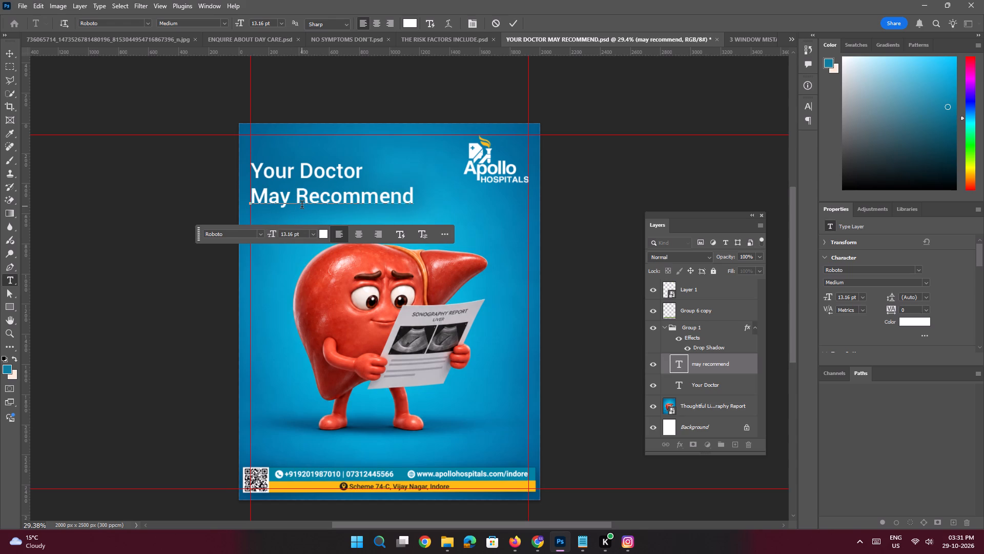
# Make the "May Recommend" heading line Bold and set its size to 14 pt.
pyautogui.press('Return')
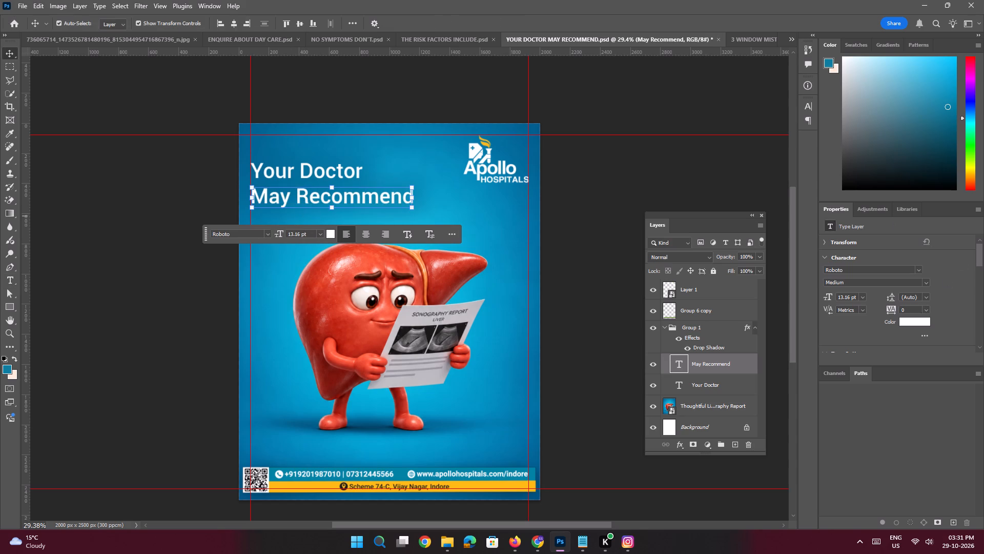
pyautogui.click(926, 285)
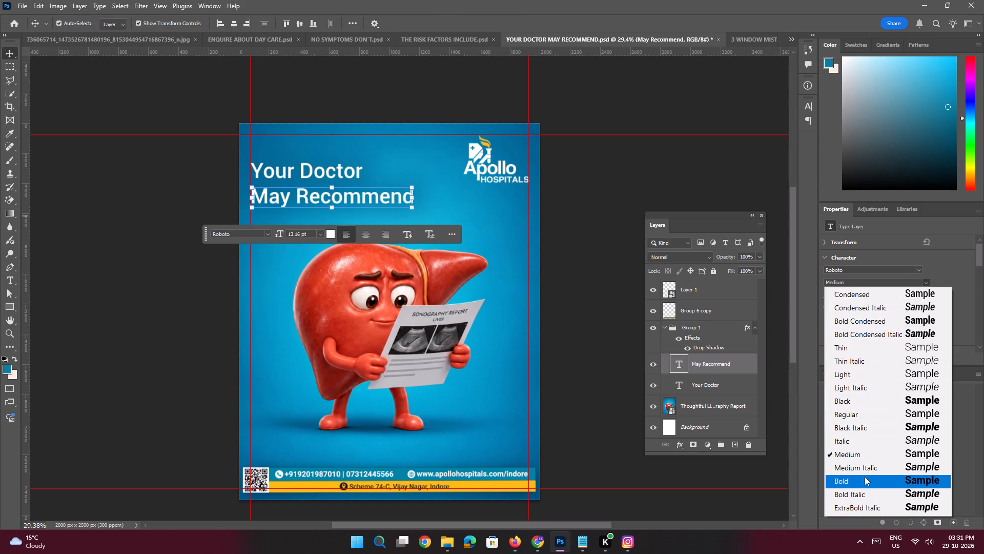
pyautogui.click(865, 477)
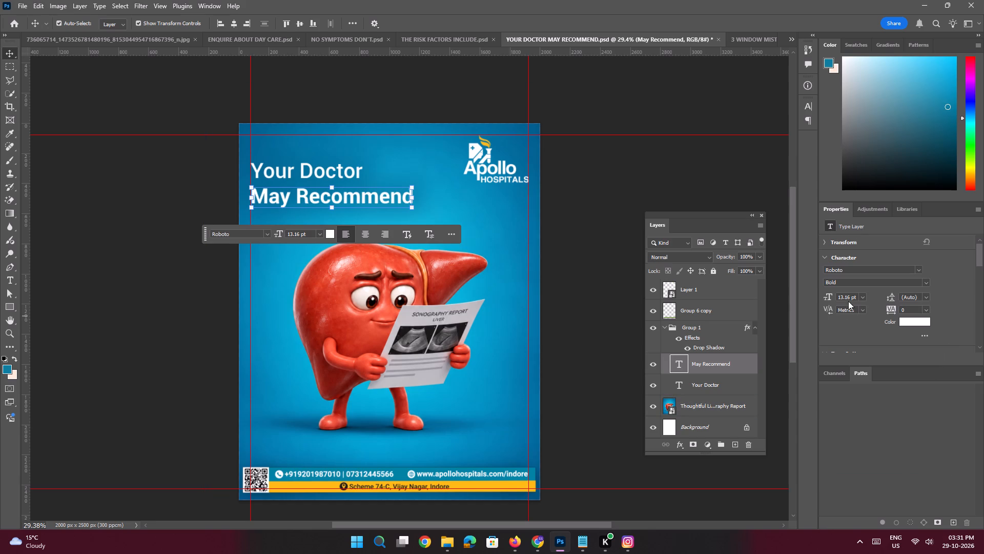
pyautogui.moveTo(851, 298); pyautogui.dragTo(795, 272)
pyautogui.write('14')
pyautogui.press('Return')
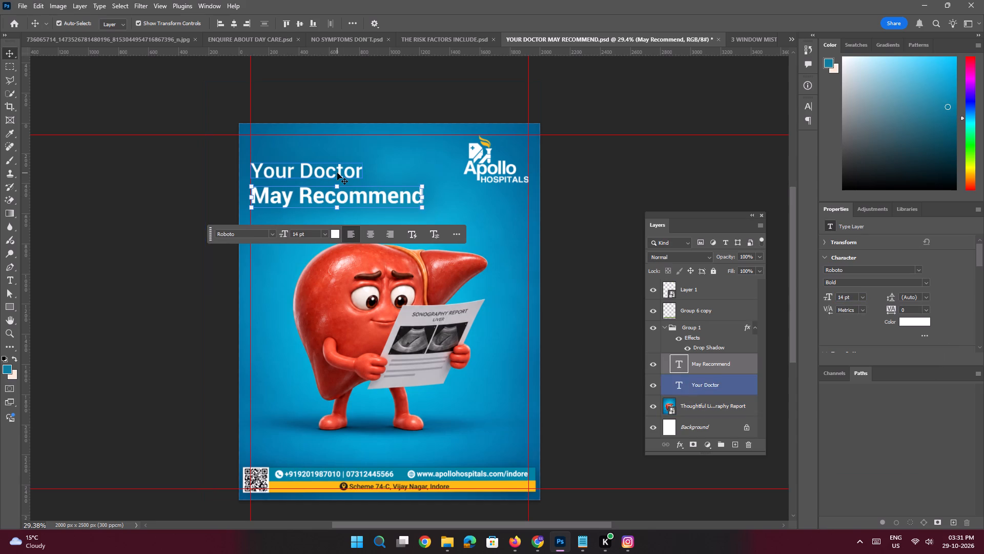
# Change the font weight of the "Your Doctor" heading line to Regular.
pyautogui.click(337, 173)
pyautogui.click(927, 284)
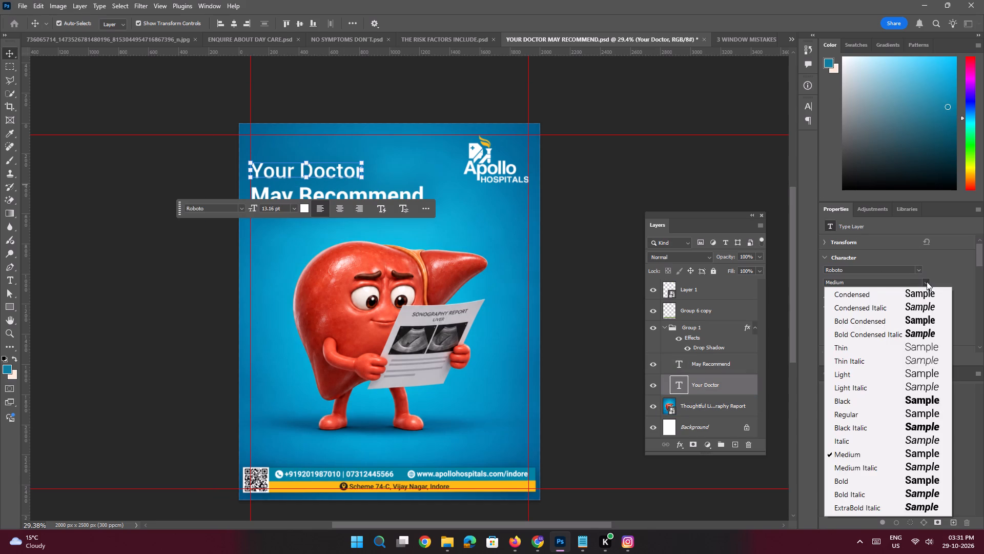
pyautogui.click(847, 419)
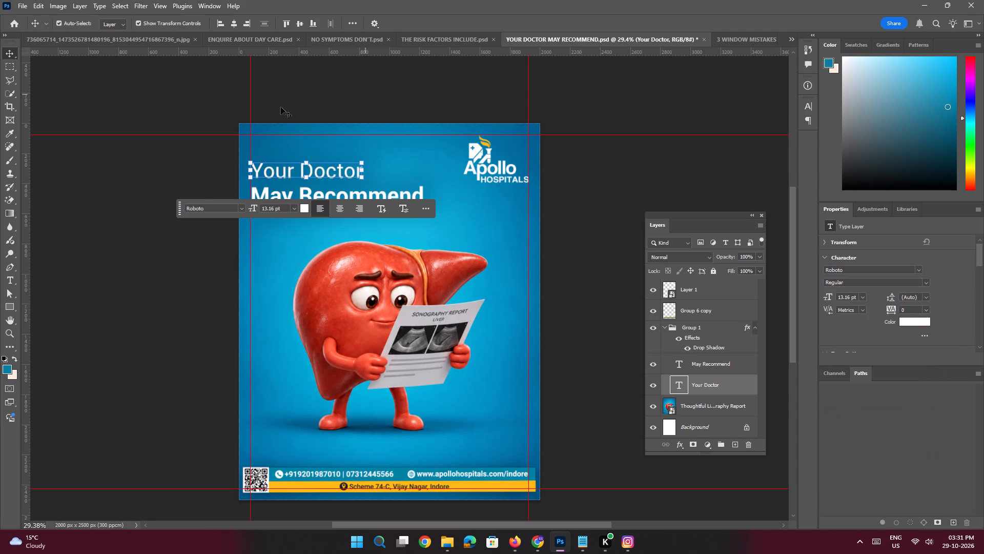
# Recolor the "May Recommend" line with the yellow-orange sampled from the flame of the Apollo logo.
pyautogui.click(166, 201)
pyautogui.press('space')
pyautogui.keyDown('ctrl'); pyautogui.moveTo(362, 165); pyautogui.dragTo(391, 221); pyautogui.keyUp('ctrl')
pyautogui.click(392, 229)
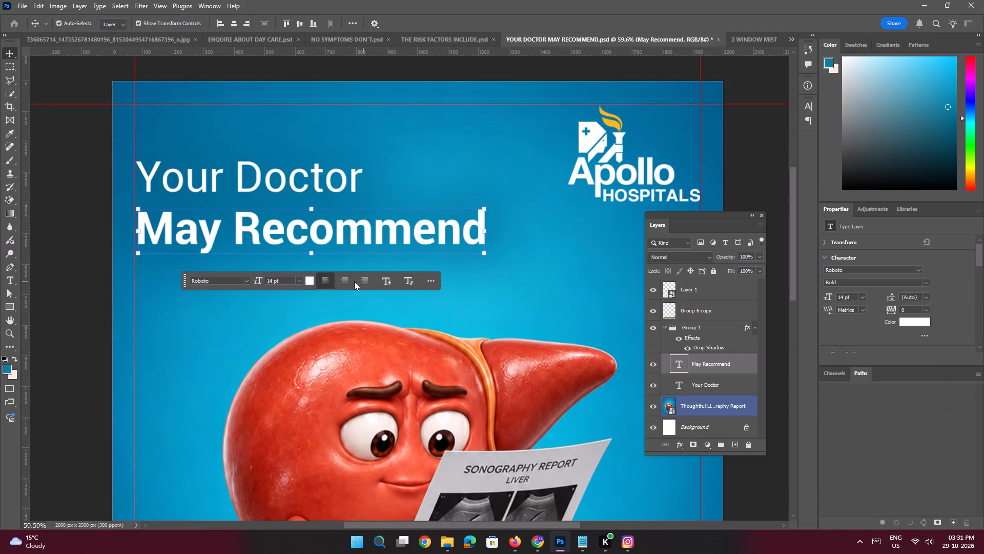
pyautogui.click(312, 279)
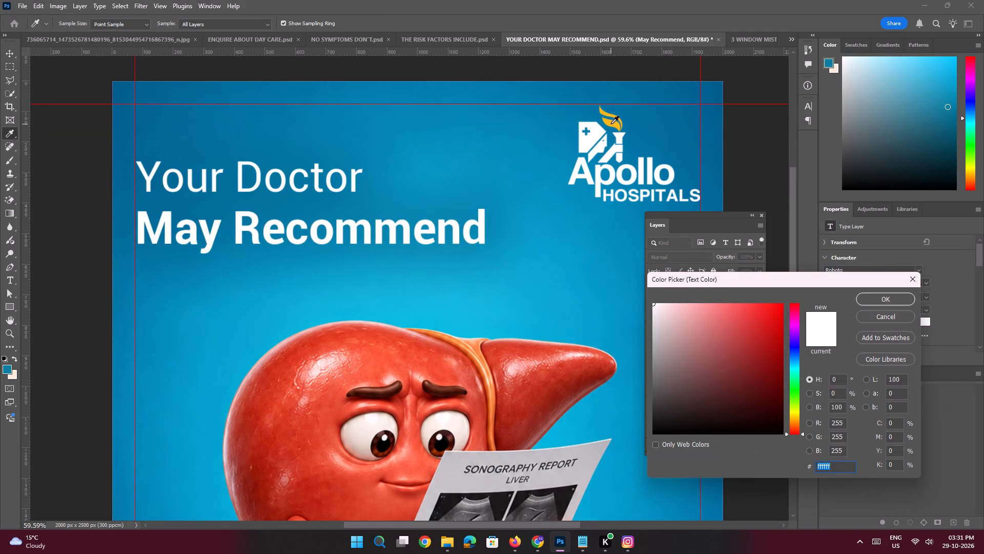
pyautogui.click(611, 124)
pyautogui.press('Return')
pyautogui.press('Return')
pyautogui.press('space')
pyautogui.press('space')
pyautogui.press('space')
pyautogui.press('space')
pyautogui.press('space')
pyautogui.press('space')
pyautogui.press('space')
pyautogui.press('space')
pyautogui.press('space')
pyautogui.press('space')
pyautogui.press('space')
pyautogui.press('space')
pyautogui.press('space')
pyautogui.press('space')
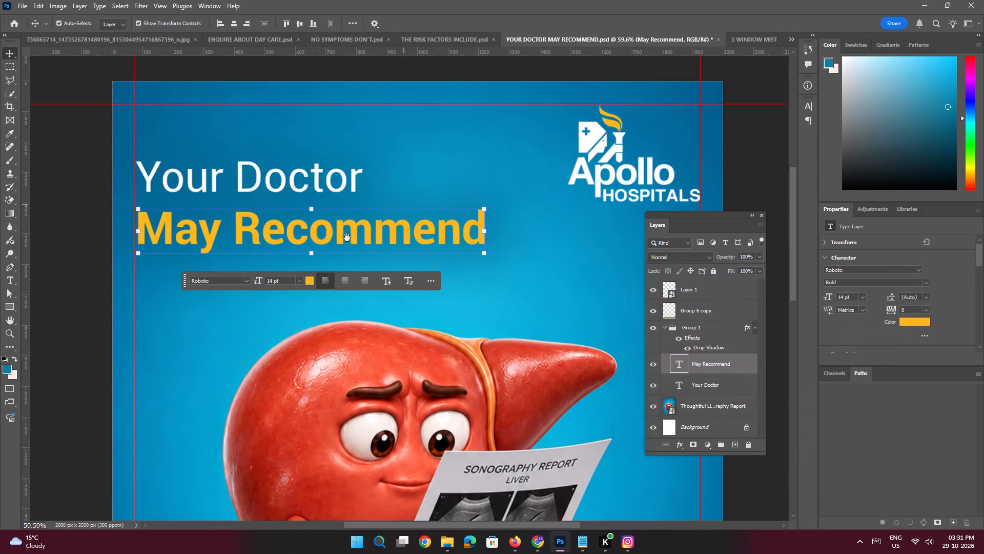
# Move the "Your Doctor" line slightly down to tighten the gap above "May Recommend".
pyautogui.moveTo(305, 221); pyautogui.dragTo(339, 240)
pyautogui.click(318, 203)
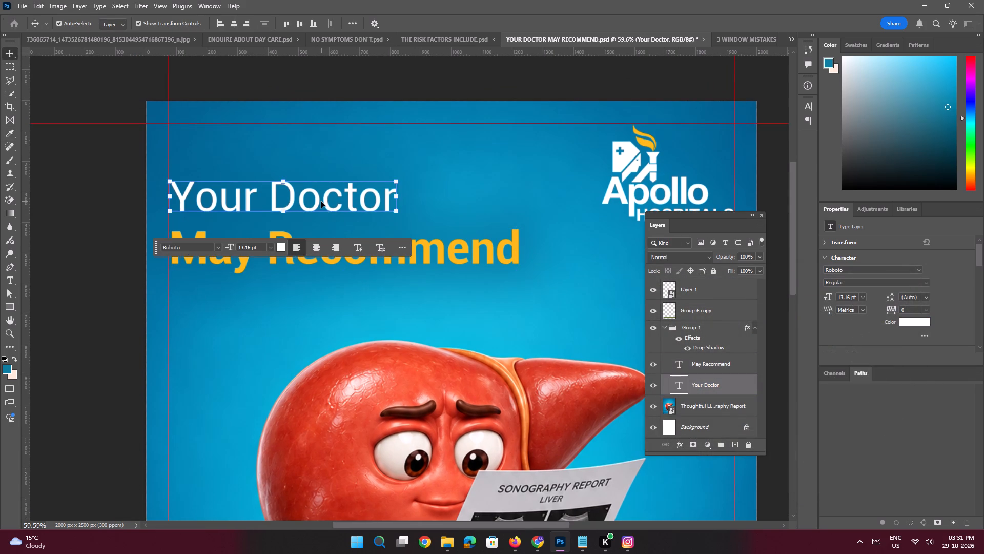
pyautogui.keyDown('shift'); pyautogui.moveTo(321, 201); pyautogui.dragTo(320, 209); pyautogui.keyUp('shift')
pyautogui.hotkey('ctrl', 'space')
pyautogui.hotkey('ctrl', 'space')
pyautogui.hotkey('ctrl', 'space')
pyautogui.hotkey('ctrl', 'space')
pyautogui.hotkey('ctrl', 'space')
pyautogui.hotkey('ctrl', 'space')
pyautogui.hotkey('ctrl', 'space')
pyautogui.hotkey('ctrl', 'space')
pyautogui.hotkey('ctrl', 'space')
pyautogui.keyDown('ctrl'); pyautogui.moveTo(339, 187); pyautogui.dragTo(302, 179); pyautogui.keyUp('ctrl')
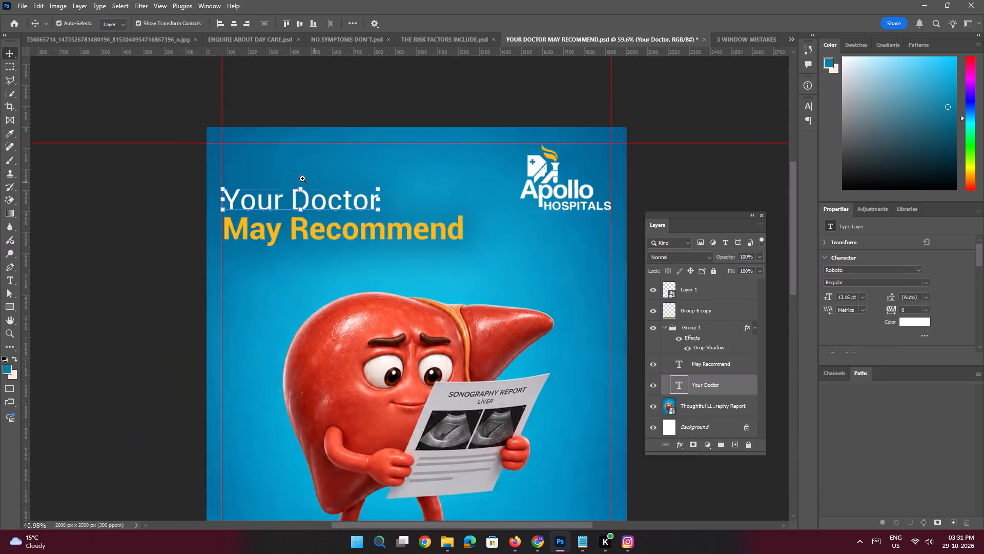
pyautogui.keyDown('ctrl'); pyautogui.moveTo(302, 179); pyautogui.dragTo(298, 178); pyautogui.keyUp('ctrl')
pyautogui.click(169, 298)
pyautogui.press('space')
pyautogui.keyDown('ctrl'); pyautogui.moveTo(350, 244); pyautogui.dragTo(359, 260); pyautogui.keyUp('ctrl')
# Switch to Notepad and copy the line "✓ Liver function blood tests" from the Slide 3 copy.
pyautogui.click(585, 546)
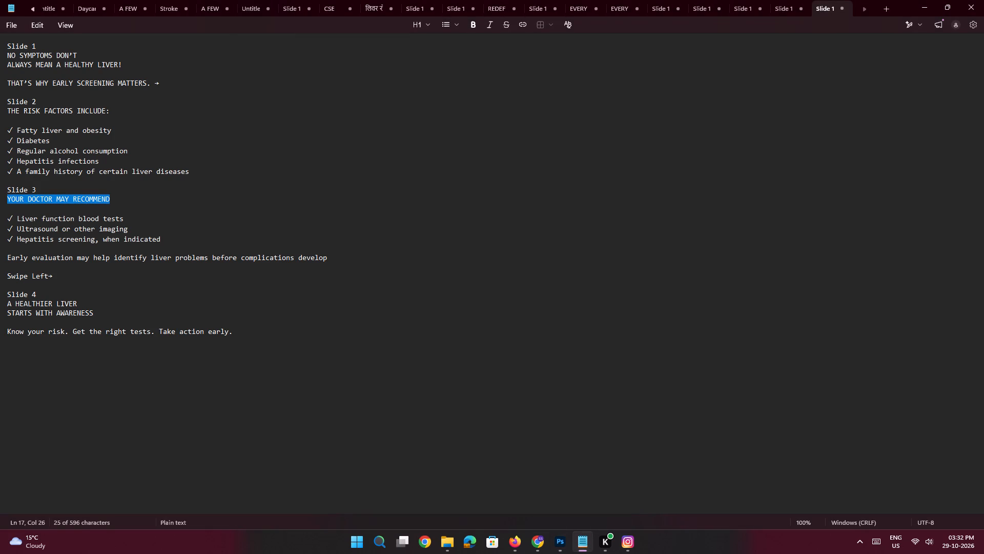
pyautogui.moveTo(175, 243); pyautogui.dragTo(6, 214)
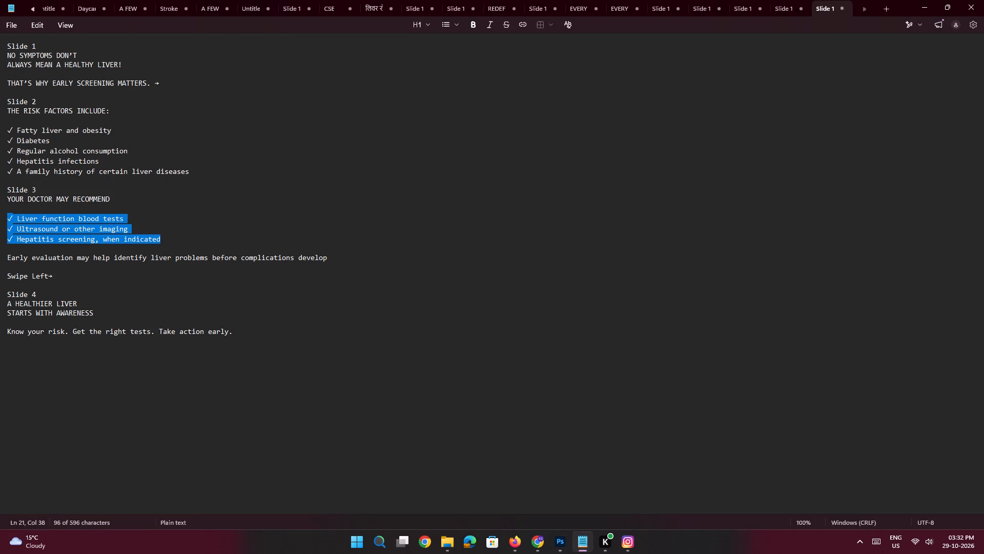
pyautogui.moveTo(6, 214); pyautogui.dragTo(1, 214)
pyautogui.hotkey('ctrl', 'c')
pyautogui.hotkey('alt', 'Tab')
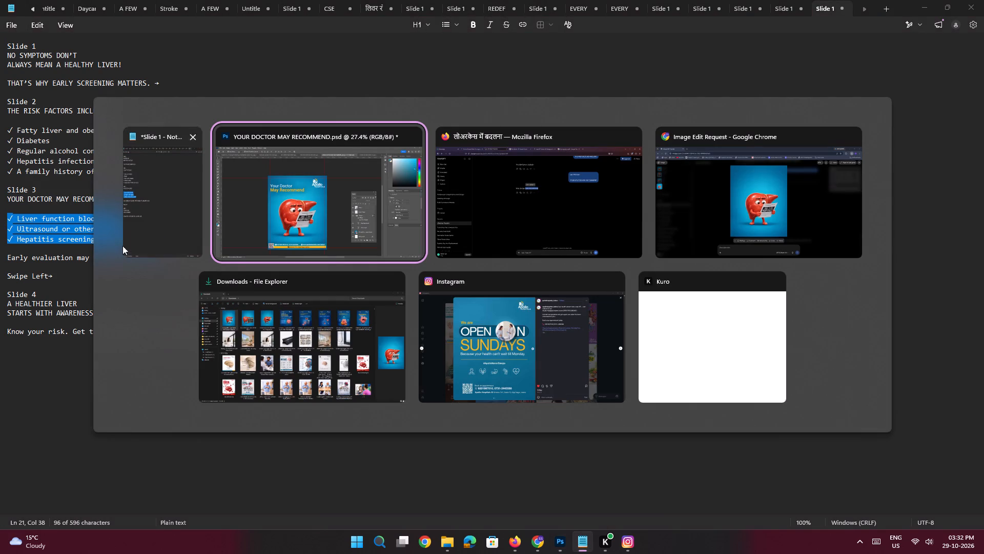
pyautogui.keyDown('alt'); pyautogui.click(157, 213); pyautogui.keyUp('alt')
pyautogui.click(136, 221)
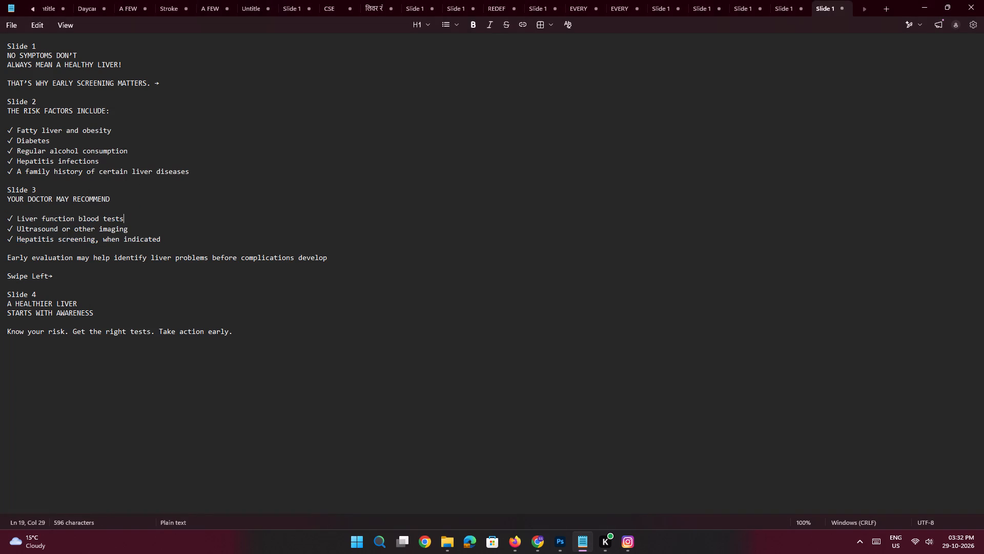
pyautogui.moveTo(129, 219); pyautogui.dragTo(0, 213)
pyautogui.hotkey('ctrl', 'c')
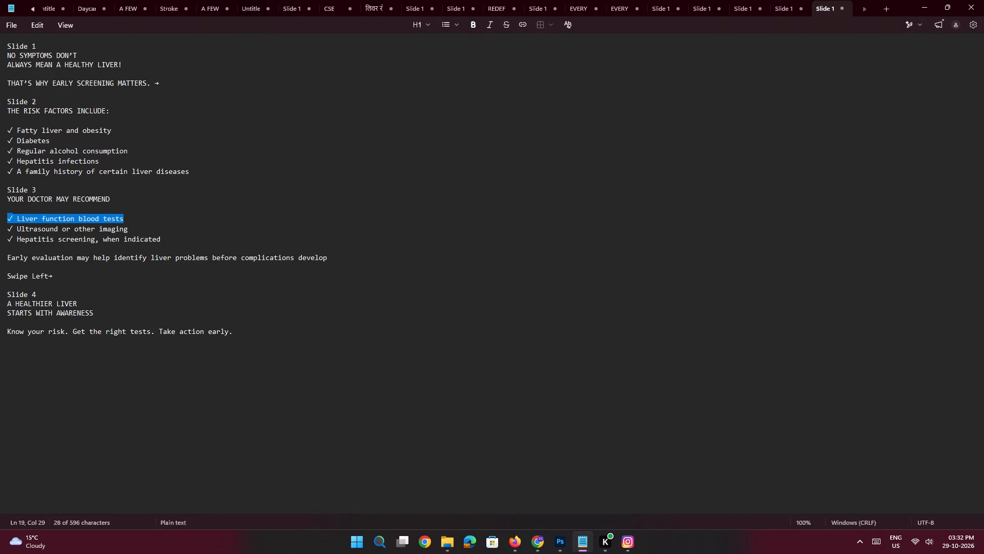
# Back in Photoshop, scale the liver illustration down proportionally to about 2011 × 2513 px, keeping its lower-right corner fixed.
pyautogui.hotkey('alt', 'Tab')
pyautogui.click(377, 287)
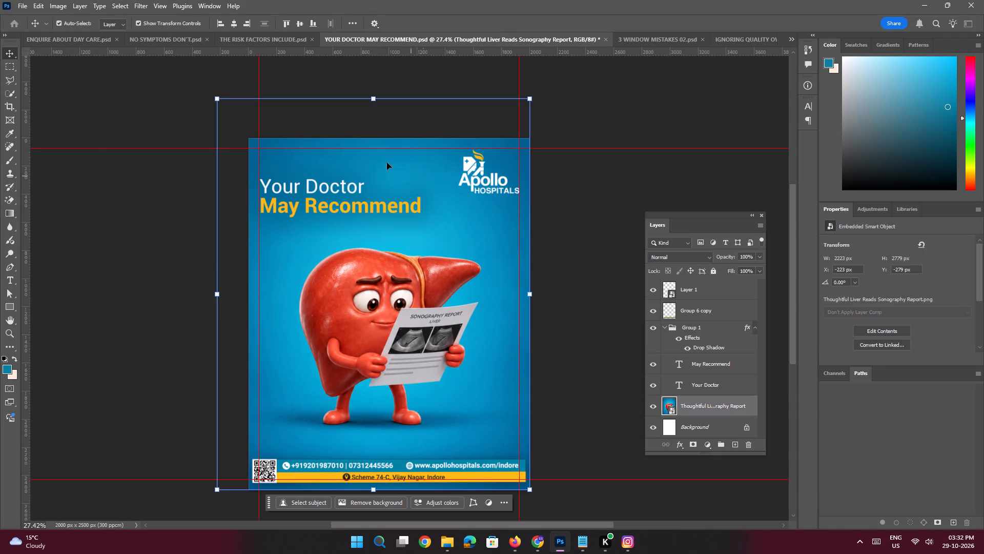
pyautogui.moveTo(221, 100); pyautogui.dragTo(243, 149)
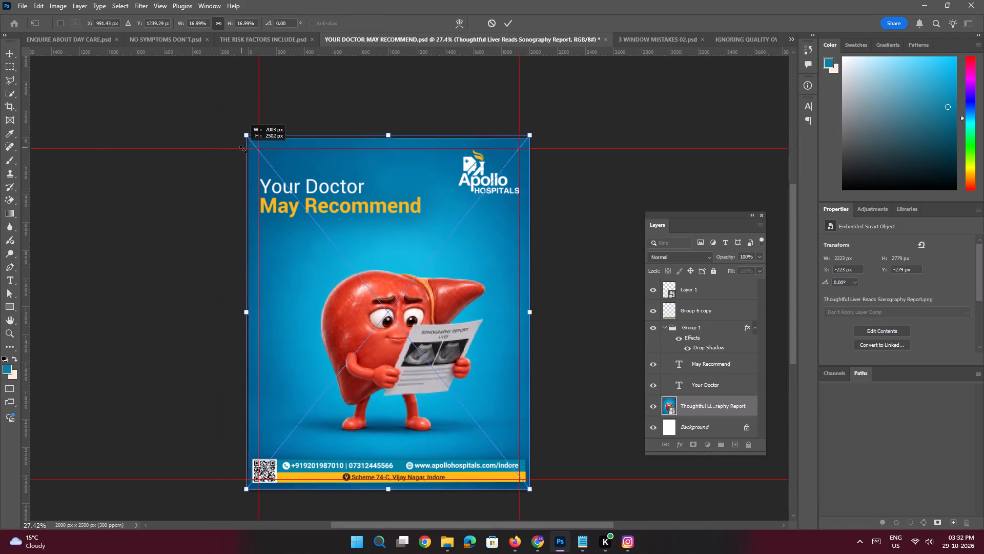
pyautogui.moveTo(243, 149); pyautogui.dragTo(240, 146)
pyautogui.press('Return')
pyautogui.click(210, 202)
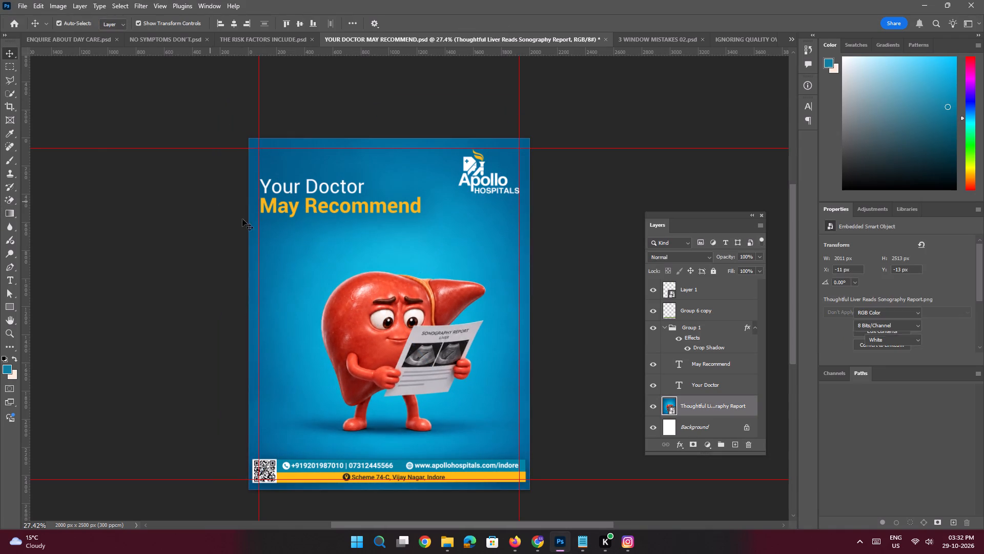
# Add a new layer above the logo layer and paste "✓ Liver function blood tests" as a text line below the heading.
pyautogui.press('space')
pyautogui.click(714, 288)
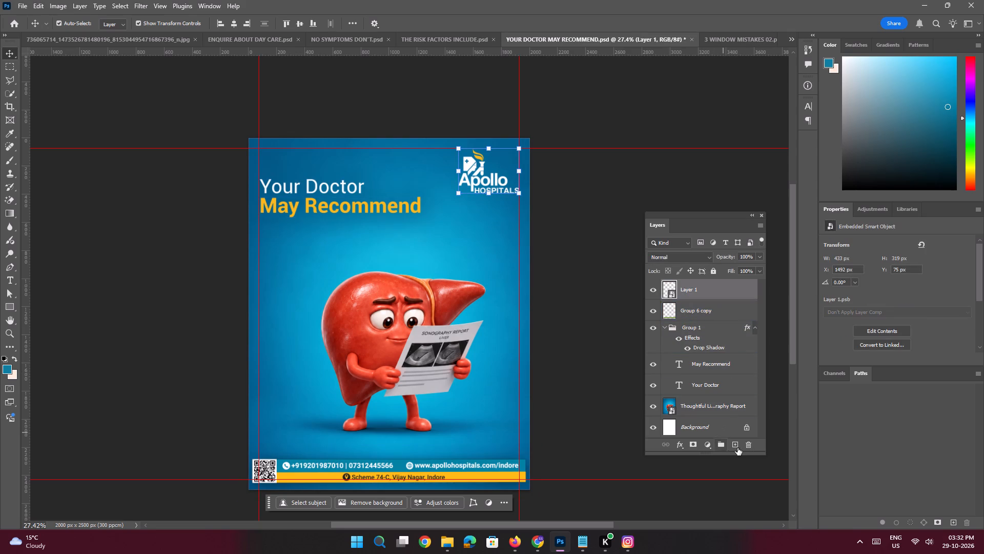
pyautogui.click(738, 448)
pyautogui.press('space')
pyautogui.keyDown('ctrl'); pyautogui.moveTo(305, 222); pyautogui.dragTo(316, 239); pyautogui.keyUp('ctrl')
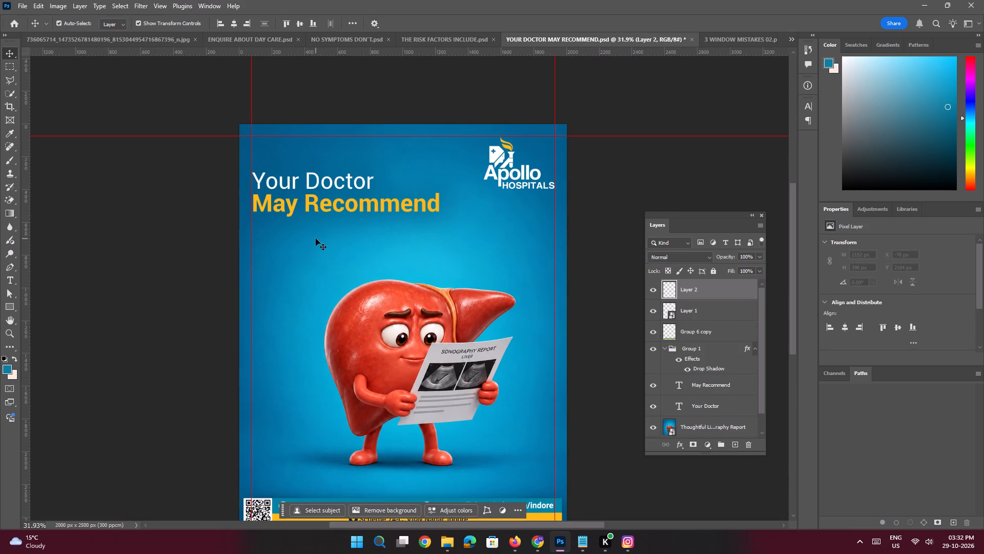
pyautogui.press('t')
pyautogui.click(279, 258)
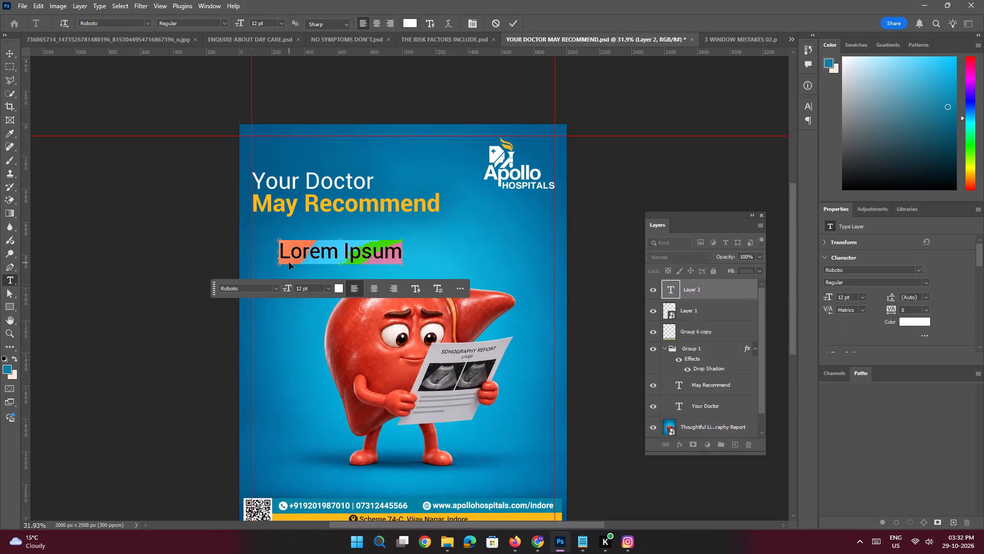
pyautogui.hotkey('ctrl', 'v')
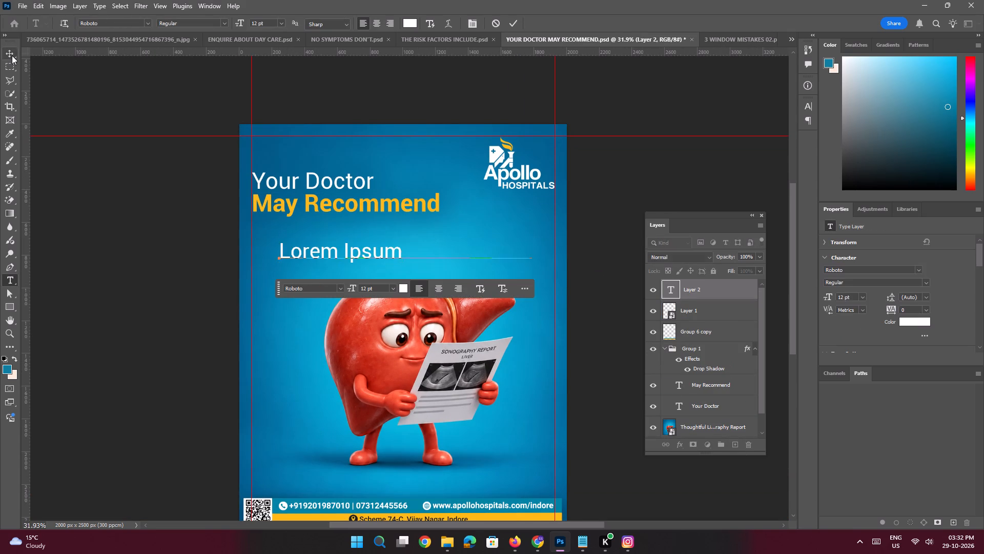
pyautogui.click(12, 55)
# Delete the leading check mark and space so the pasted line reads "Liver function blood tests".
pyautogui.doubleClick(364, 249)
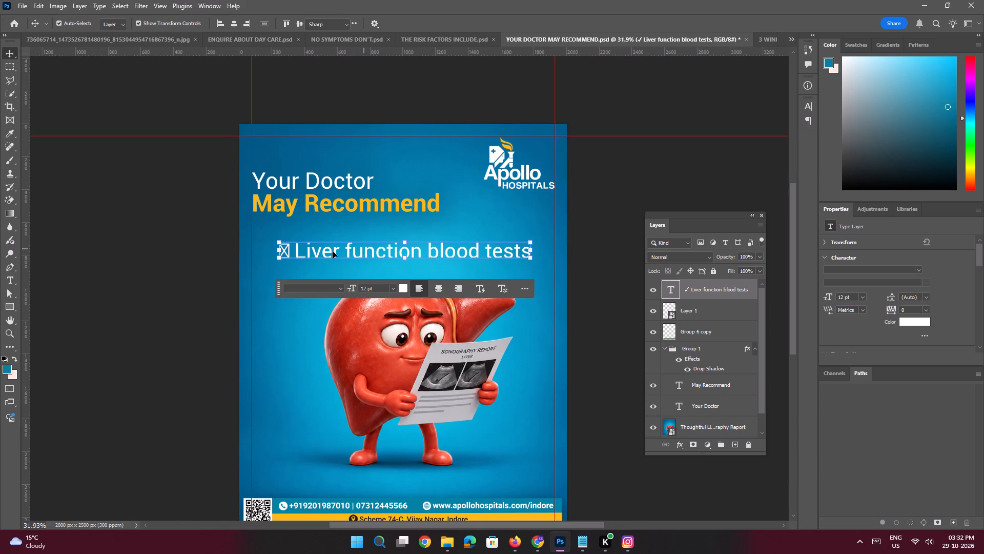
pyautogui.click(297, 248)
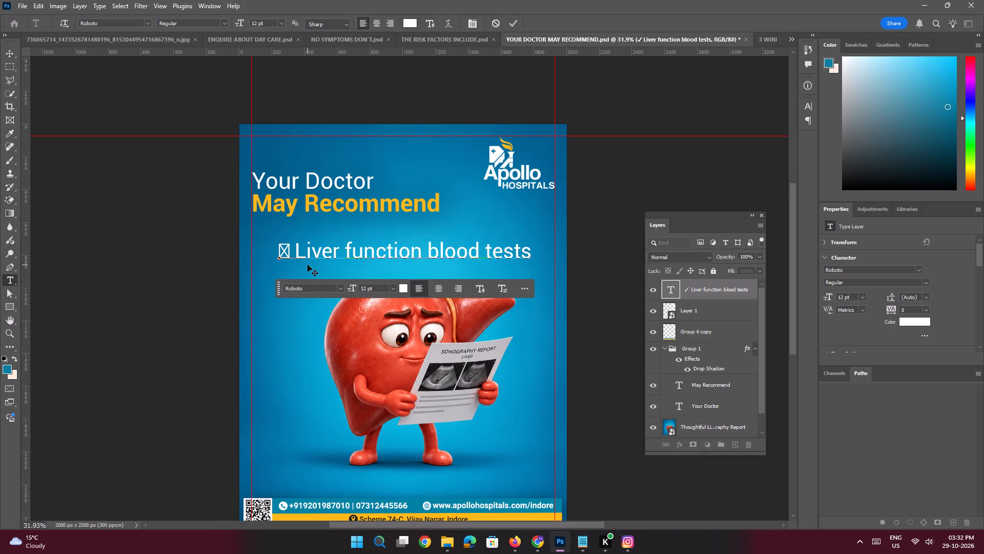
pyautogui.press('BackSpace')
pyautogui.press('BackSpace')
pyautogui.press('Return')
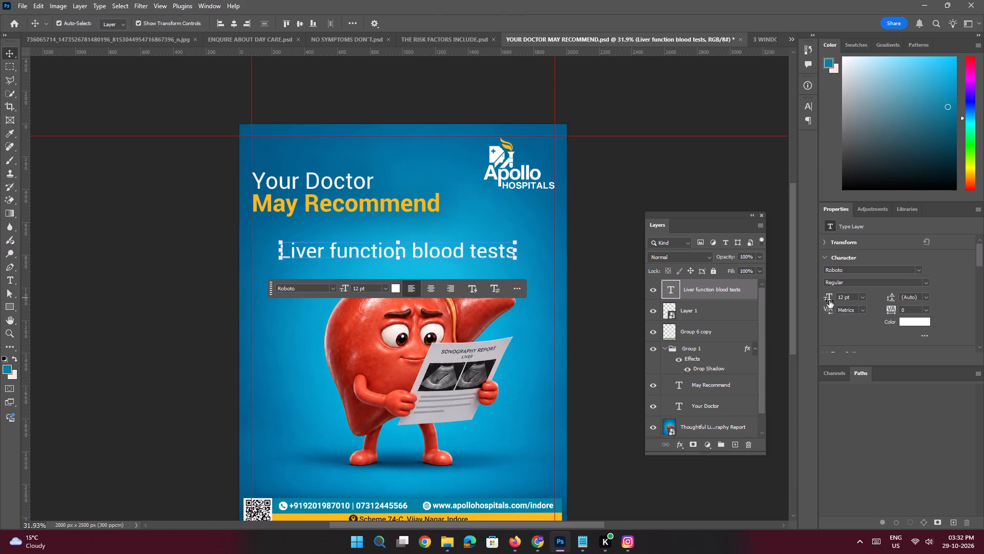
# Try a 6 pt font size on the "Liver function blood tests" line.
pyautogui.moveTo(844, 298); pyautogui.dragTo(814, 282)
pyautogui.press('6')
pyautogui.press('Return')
# Set the font size of the "Liver function blood tests" line to 7 pt.
pyautogui.moveTo(842, 295); pyautogui.dragTo(813, 283)
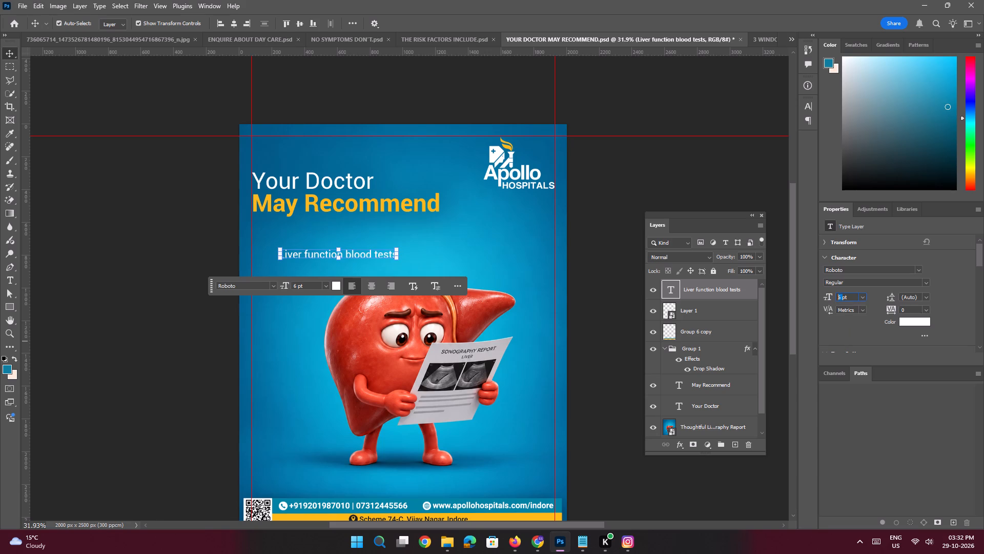
pyautogui.moveTo(813, 283); pyautogui.dragTo(812, 282)
pyautogui.press('7')
pyautogui.press('Return')
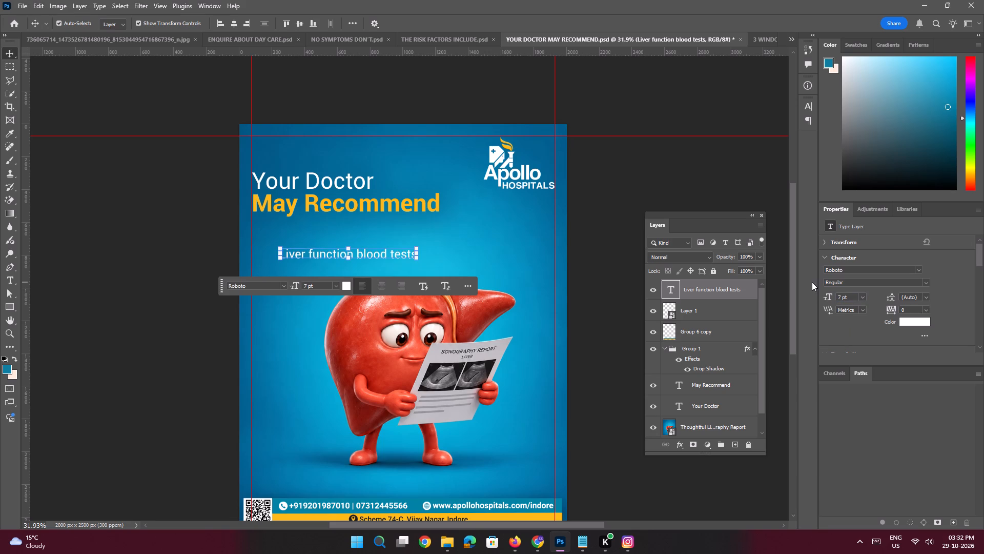
# Break the "Liver function blood tests" text before "tests" so that word sits on a second line.
pyautogui.press('space')
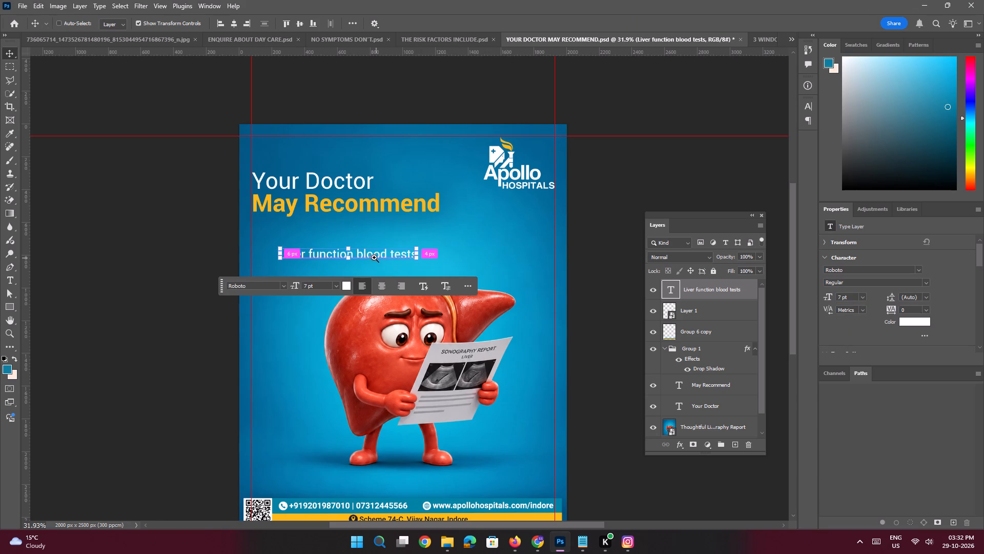
pyautogui.keyDown('ctrl'); pyautogui.moveTo(371, 257); pyautogui.dragTo(393, 276); pyautogui.keyUp('ctrl')
pyautogui.doubleClick(375, 258)
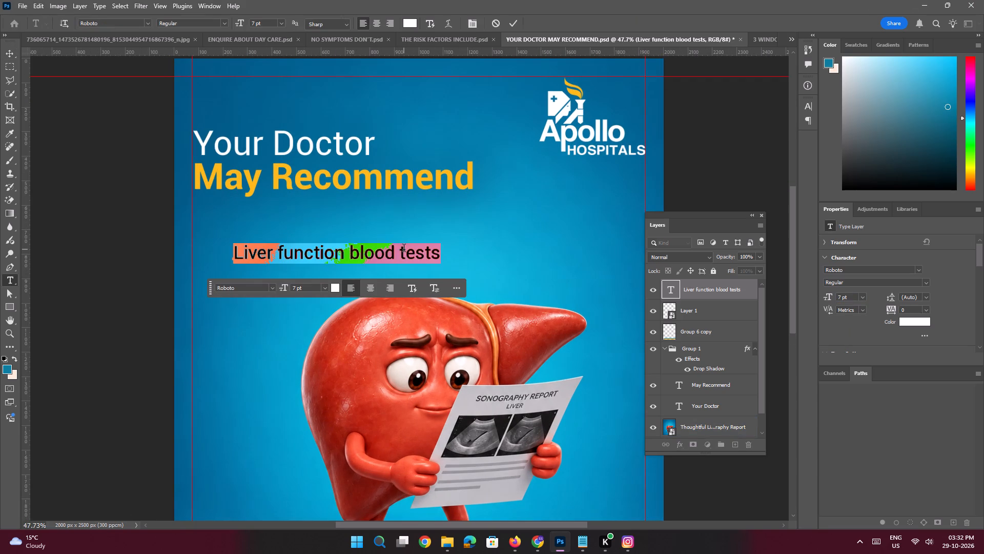
pyautogui.click(400, 247)
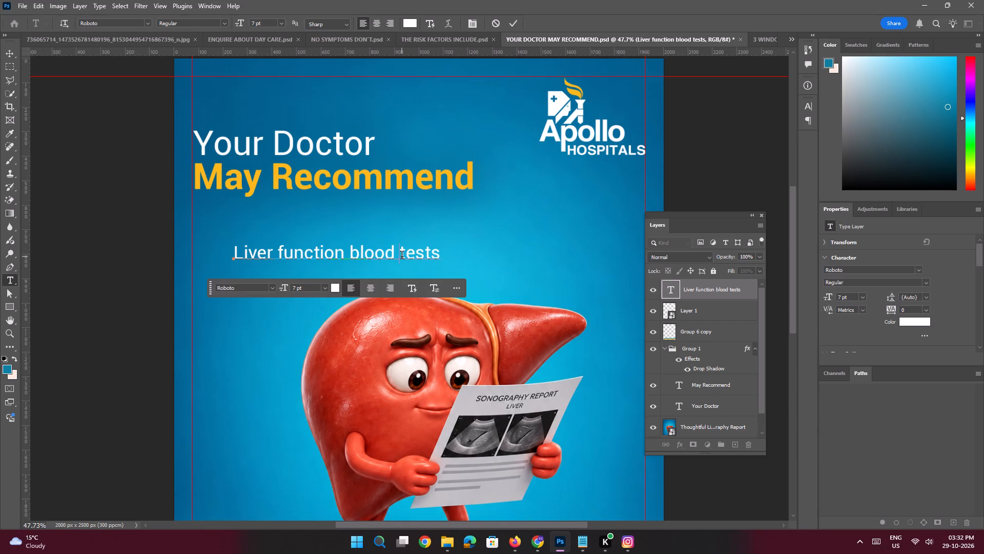
pyautogui.press('Return')
pyautogui.press('Return')
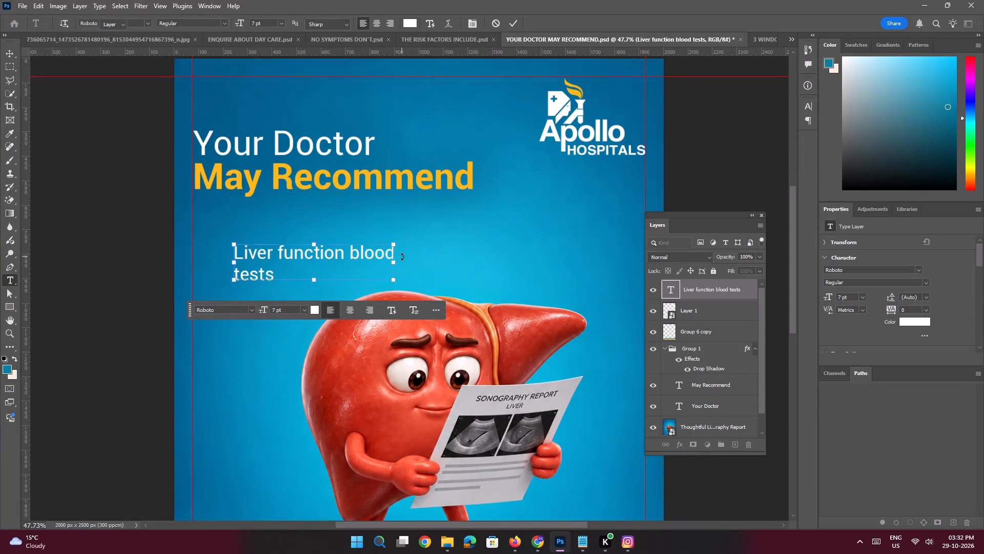
# Move the two-line "Liver function blood tests" text up and left, just beneath "May Recommend" and slightly inset from the left guide.
pyautogui.moveTo(241, 252); pyautogui.dragTo(227, 245)
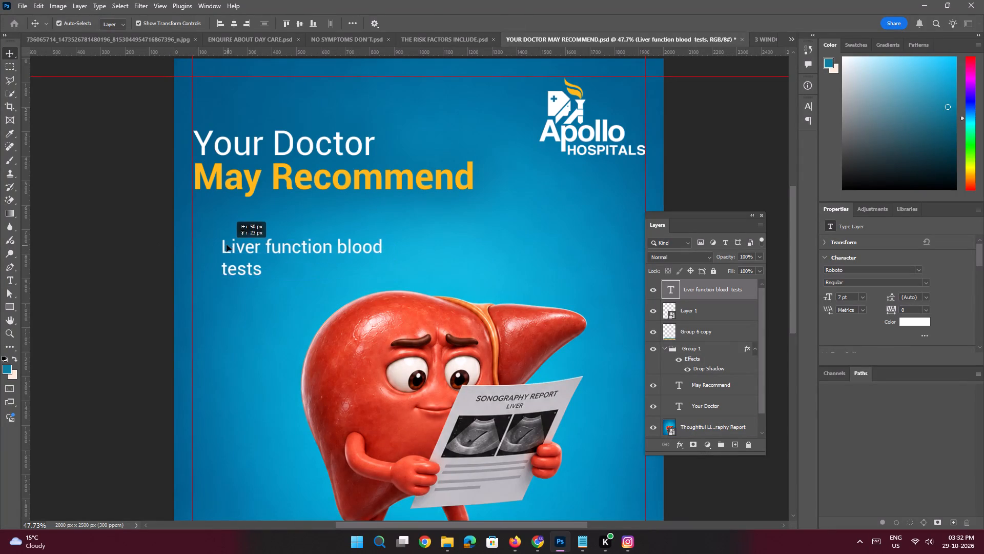
pyautogui.moveTo(227, 245); pyautogui.dragTo(213, 229)
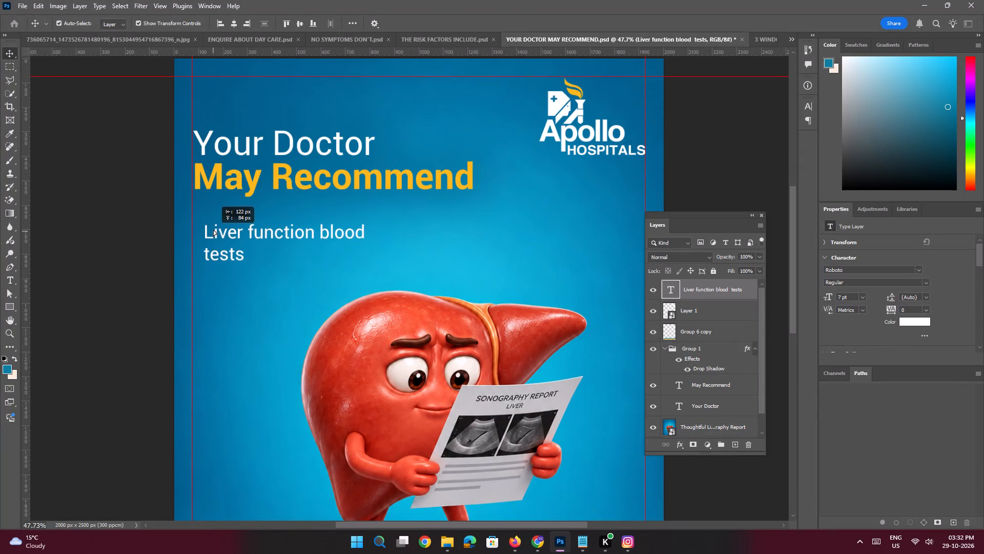
pyautogui.moveTo(213, 229); pyautogui.dragTo(216, 227)
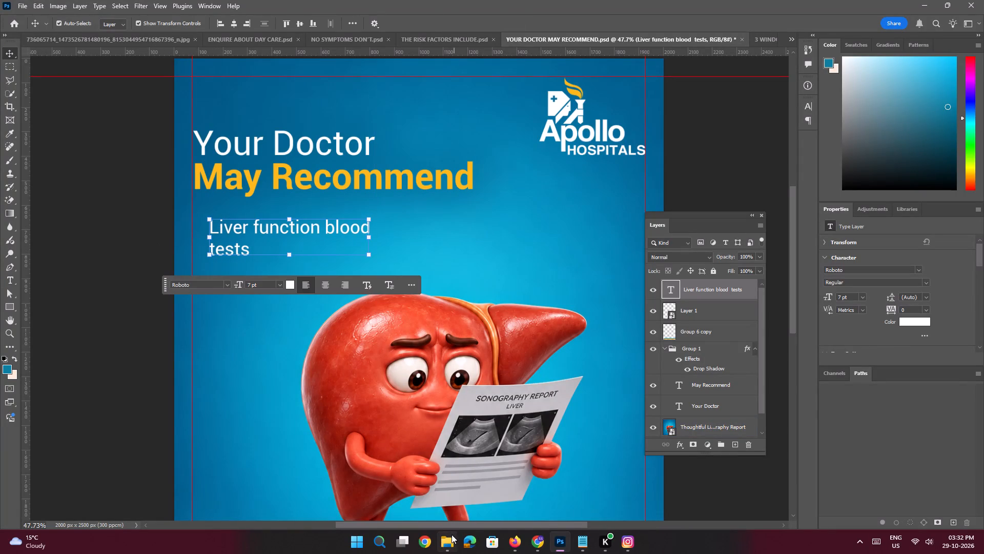
# Find the round check mark image "Untitled design" in the Downloads folder and place it into the slide 3 document in Photoshop.
pyautogui.click(441, 494)
pyautogui.click(48, 142)
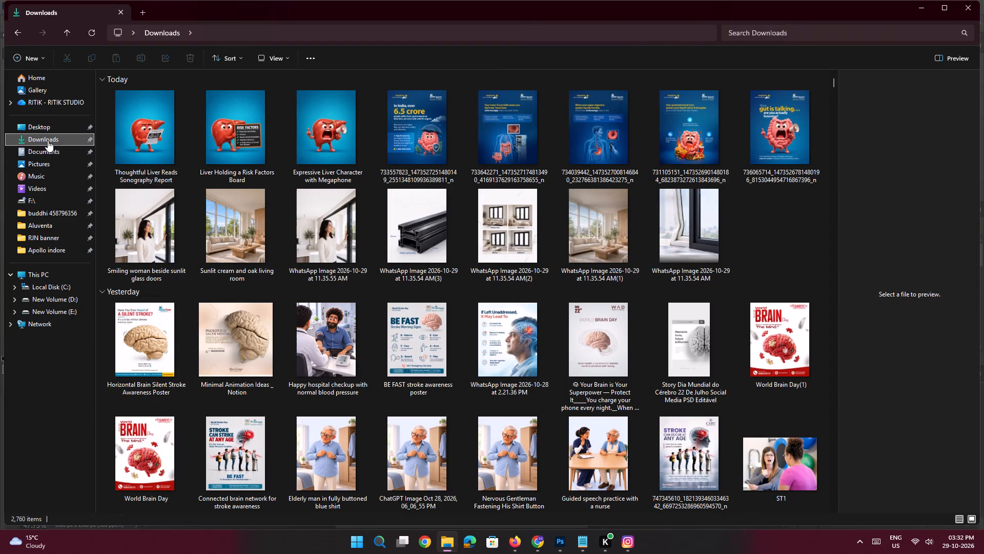
pyautogui.moveTo(832, 86); pyautogui.dragTo(833, 91)
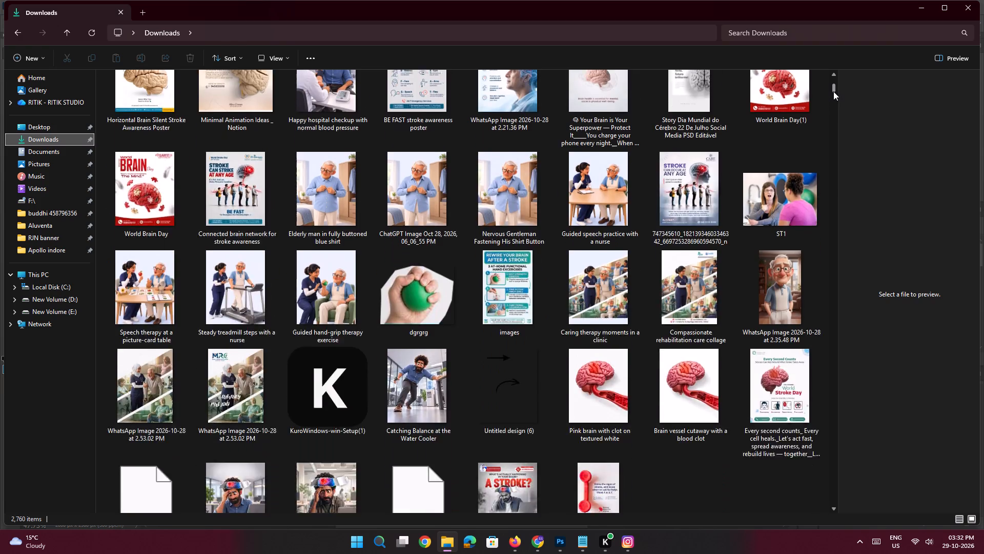
pyautogui.moveTo(833, 91); pyautogui.dragTo(833, 95)
pyautogui.scroll(-2, 641, 195)
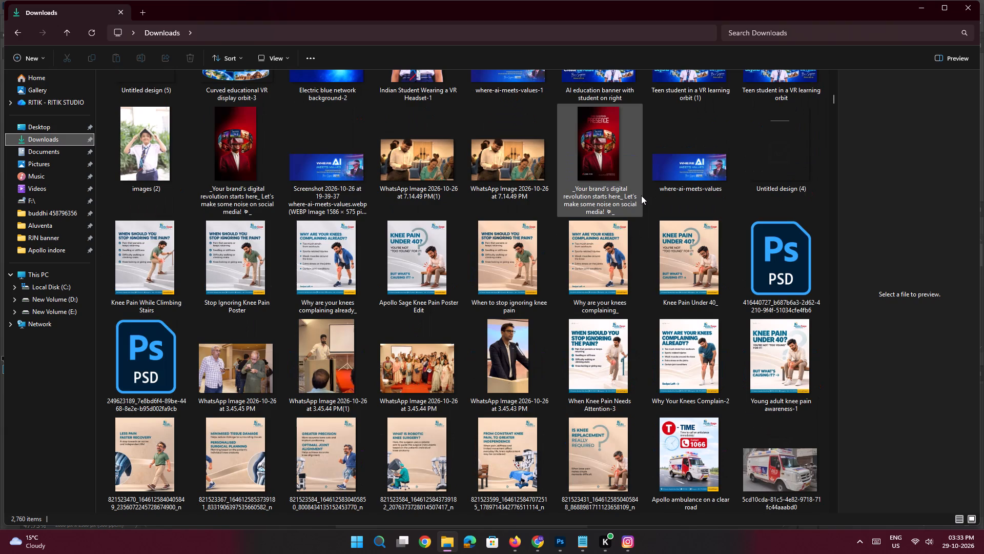
pyautogui.scroll(1, 641, 195)
pyautogui.scroll(-1, 641, 195)
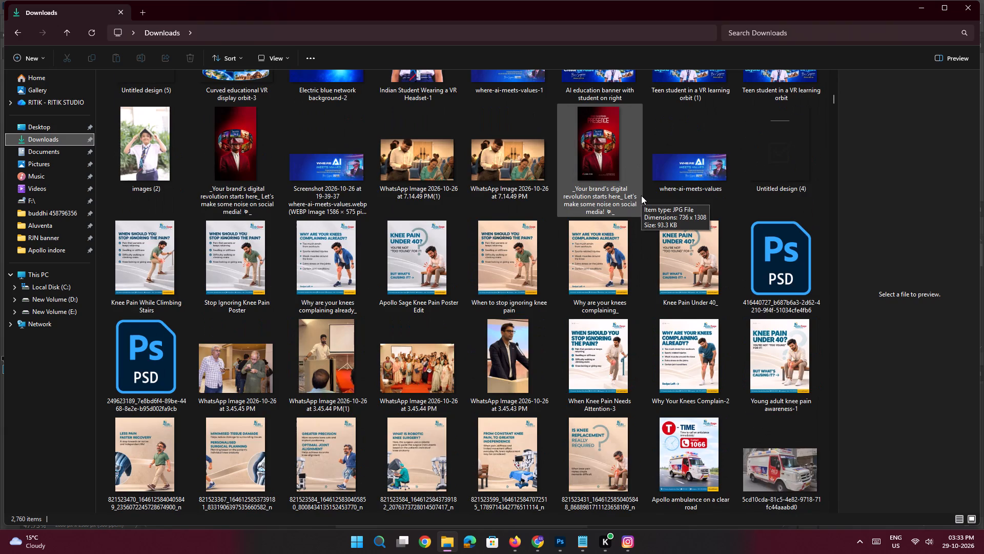
pyautogui.scroll(-2, 641, 195)
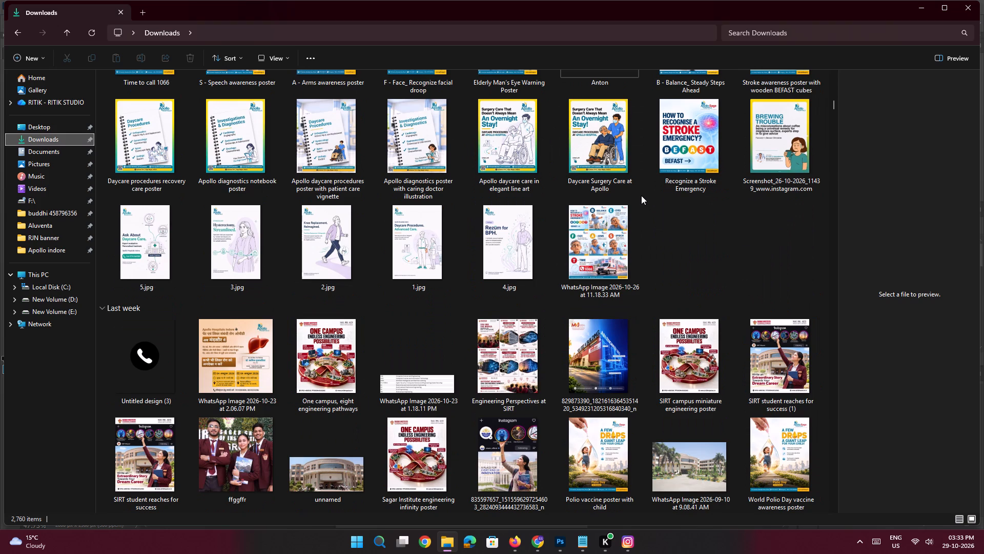
pyautogui.scroll(-2, 641, 195)
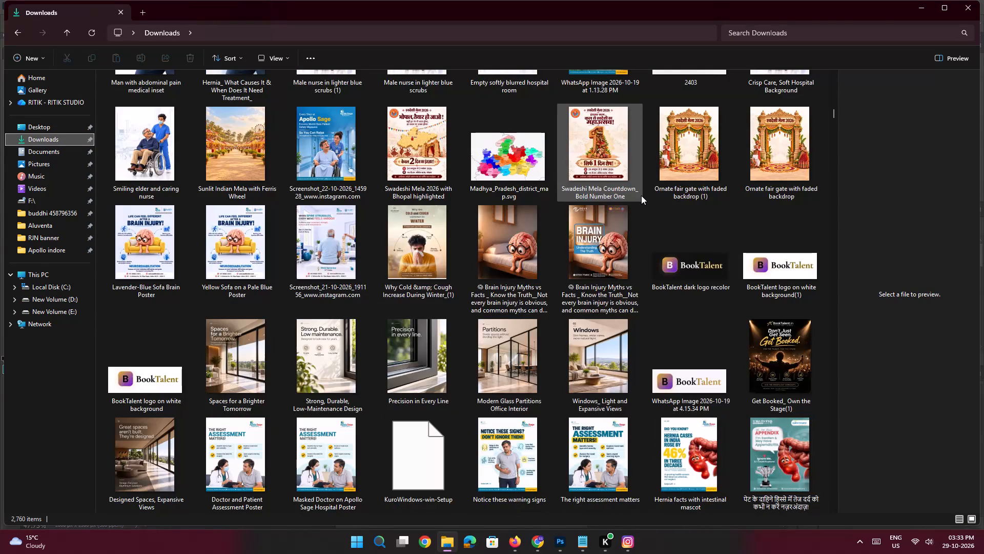
pyautogui.scroll(-1, 641, 195)
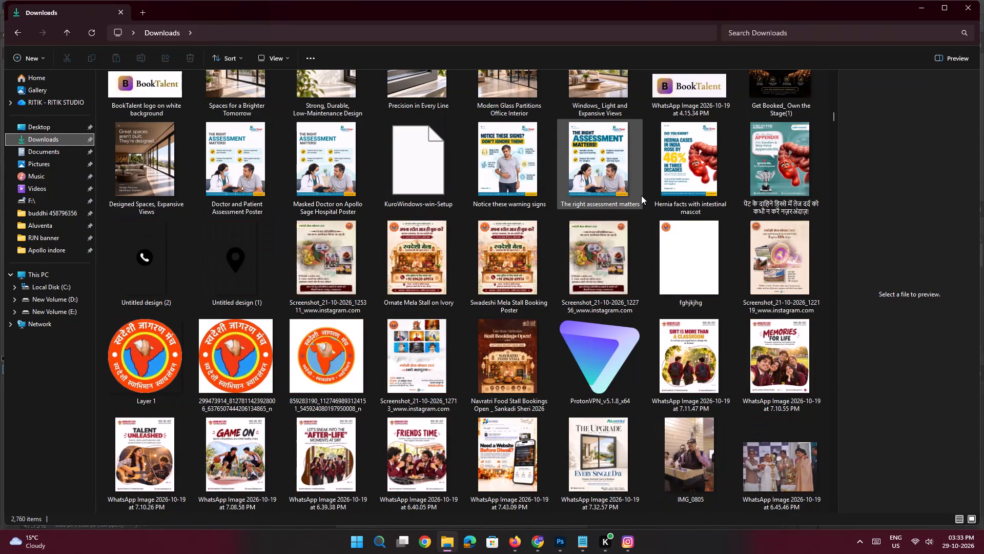
pyautogui.scroll(-2, 641, 195)
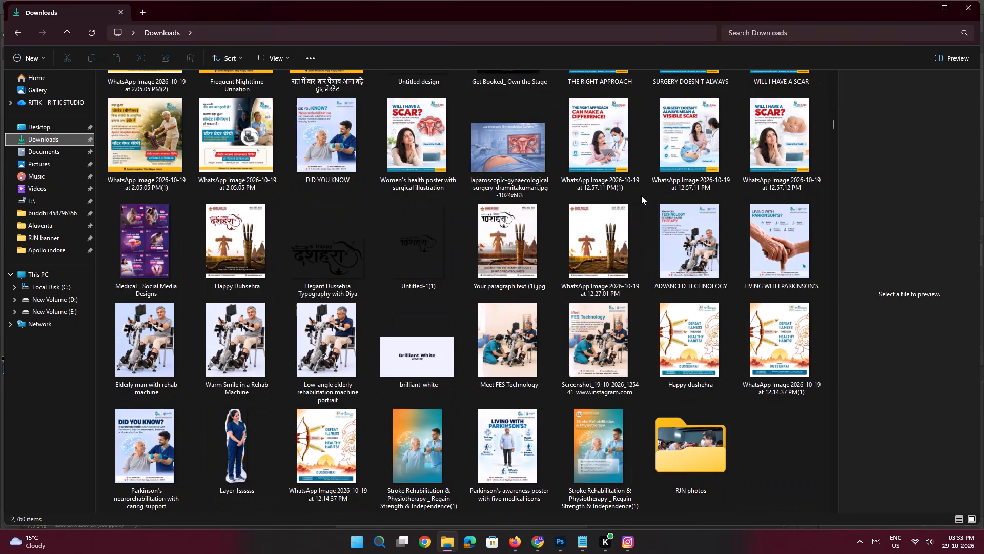
pyautogui.scroll(2, 641, 195)
pyautogui.scroll(-1, 641, 195)
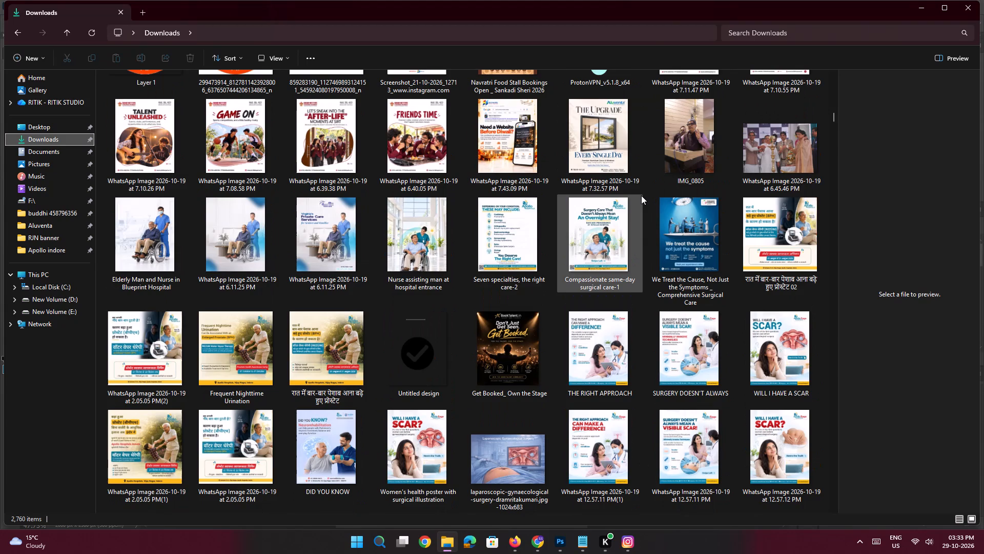
pyautogui.scroll(-1, 641, 195)
pyautogui.scroll(1, 641, 195)
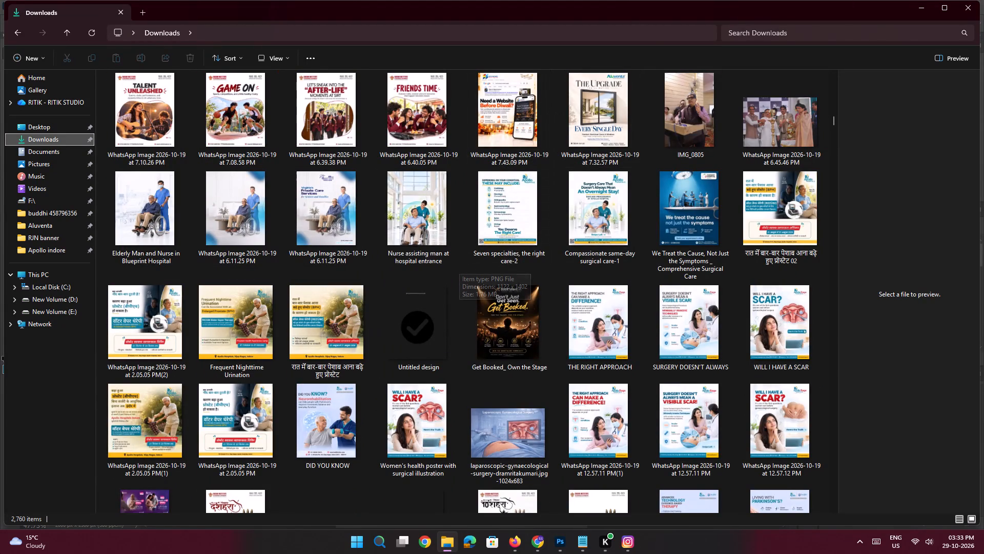
pyautogui.click(400, 349)
pyautogui.moveTo(414, 324); pyautogui.dragTo(534, 350)
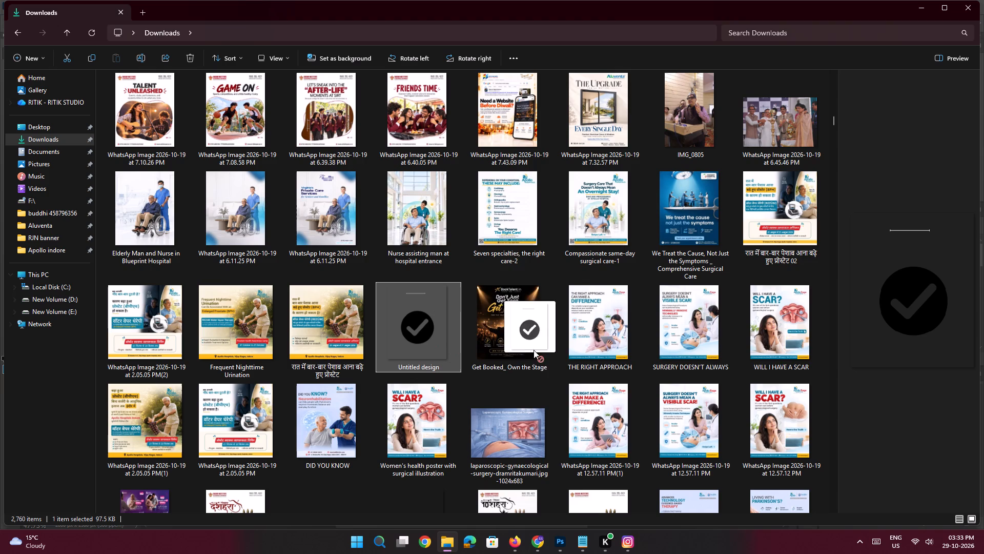
pyautogui.moveTo(534, 350); pyautogui.dragTo(461, 259)
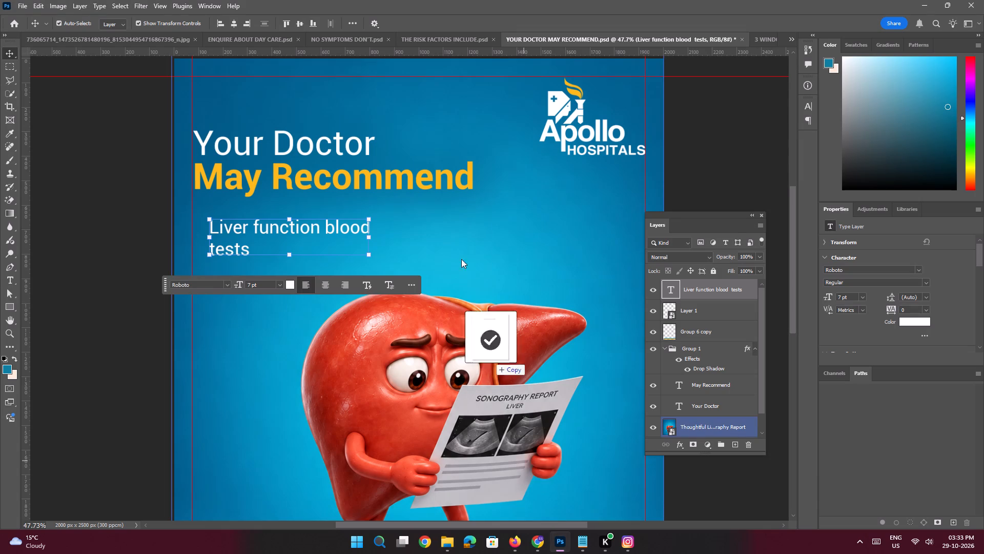
pyautogui.moveTo(461, 259); pyautogui.dragTo(454, 226)
# Scale the placed check mark image down to about 10% and commit the placement.
pyautogui.press('space')
pyautogui.press('space')
pyautogui.press('space')
pyautogui.press('space')
pyautogui.press('space')
pyautogui.press('space')
pyautogui.press('space')
pyautogui.press('space')
pyautogui.moveTo(461, 328); pyautogui.dragTo(453, 280)
pyautogui.press('space')
pyautogui.keyDown('ctrl'); pyautogui.moveTo(462, 330); pyautogui.dragTo(437, 324); pyautogui.keyUp('ctrl')
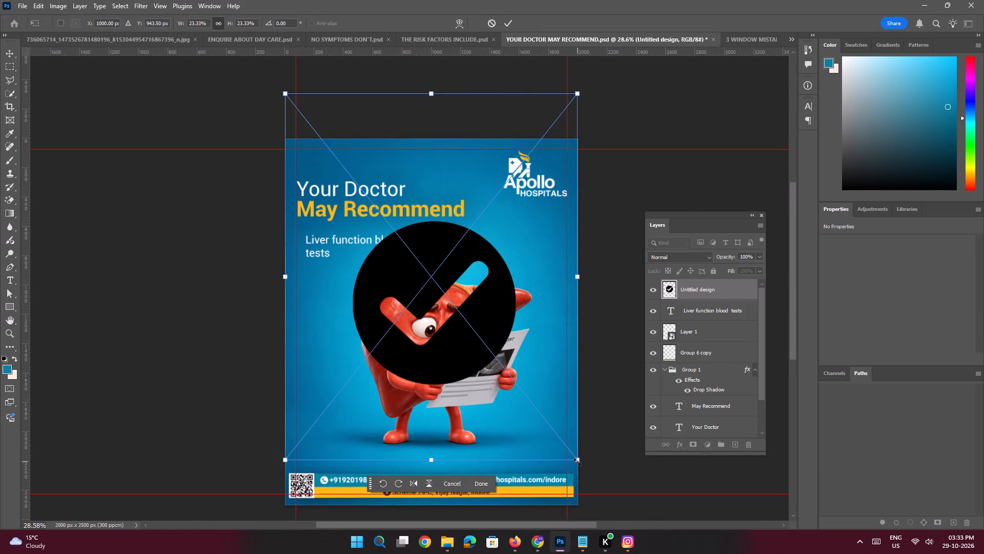
pyautogui.keyDown('alt'); pyautogui.moveTo(577, 462); pyautogui.dragTo(489, 361); pyautogui.keyUp('alt')
pyautogui.press('Return')
# Move the check mark graphic diagonally down over the liver character so its thin white line clears the "May Recommend" heading.
pyautogui.press('space')
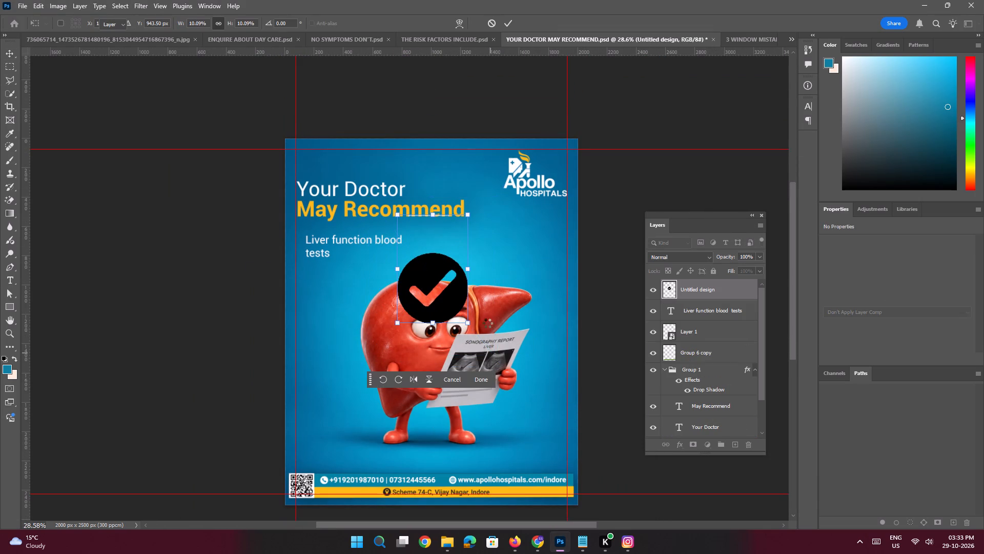
pyautogui.keyDown('ctrl'); pyautogui.moveTo(438, 269); pyautogui.dragTo(479, 340); pyautogui.keyUp('ctrl')
pyautogui.moveTo(443, 268); pyautogui.dragTo(449, 306)
pyautogui.moveTo(444, 304); pyautogui.dragTo(469, 333)
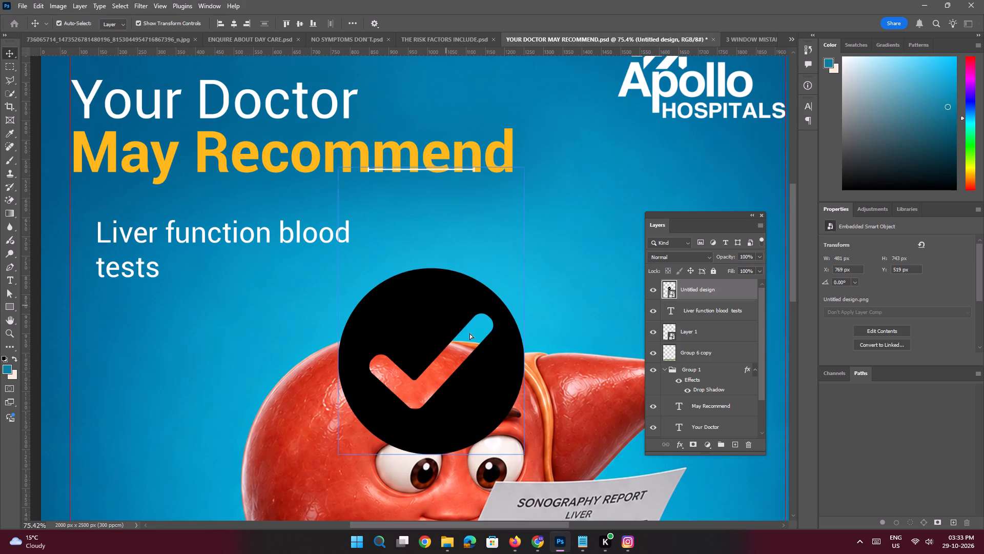
pyautogui.moveTo(469, 333); pyautogui.dragTo(475, 340)
# Rasterize the check mark layer and erase the thin white line above the circle with the Eraser tool.
pyautogui.press('e')
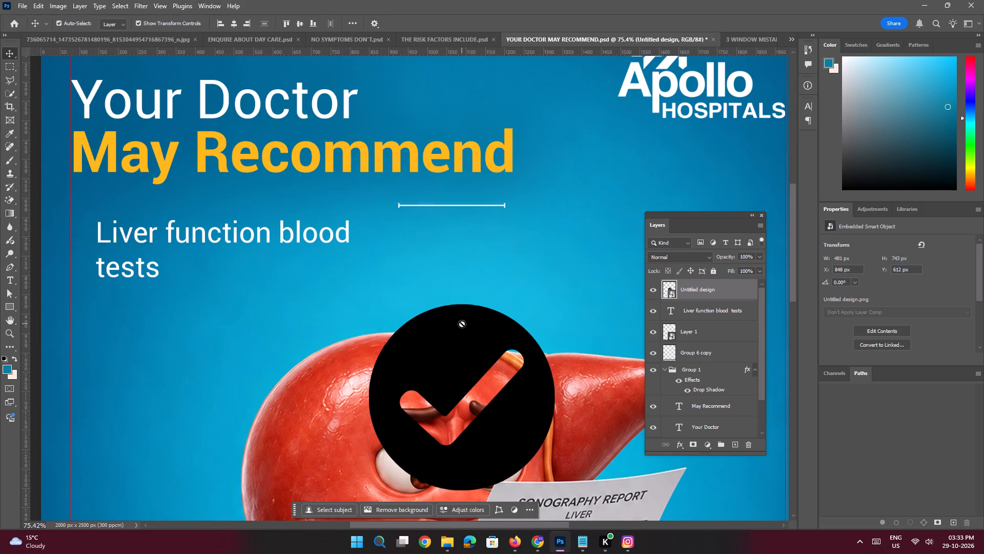
pyautogui.click(462, 324)
pyautogui.click(472, 200)
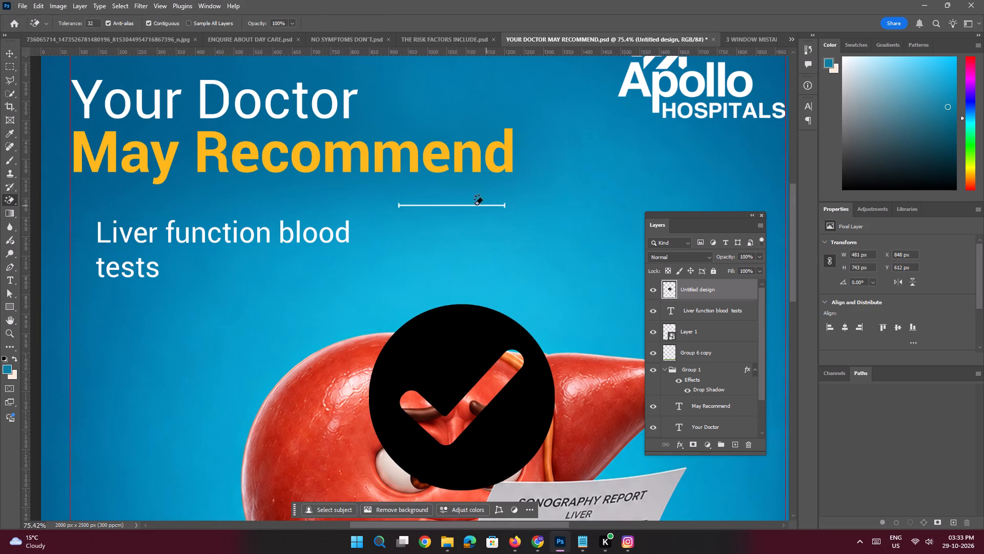
pyautogui.rightClick(13, 201)
pyautogui.click(41, 195)
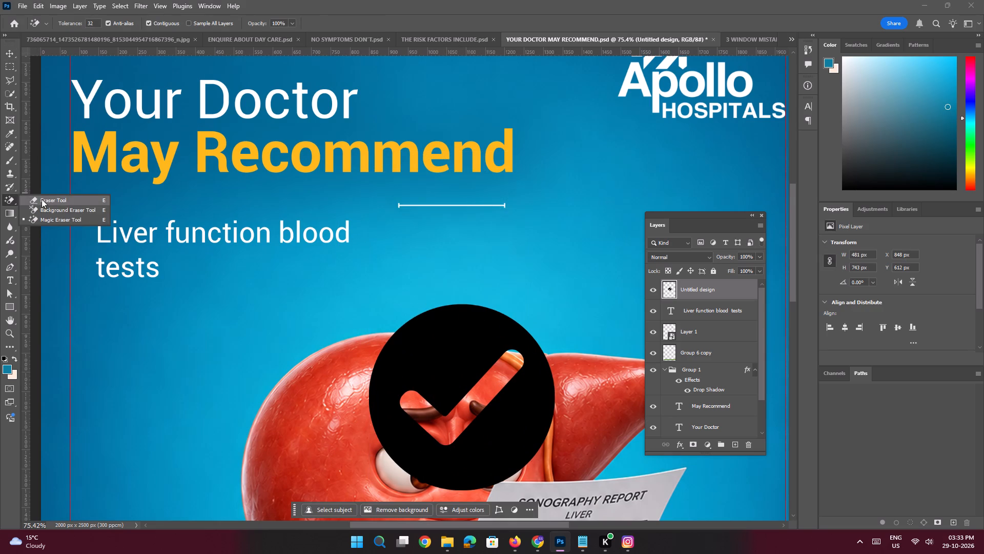
pyautogui.click(42, 199)
pyautogui.moveTo(400, 207); pyautogui.dragTo(403, 207)
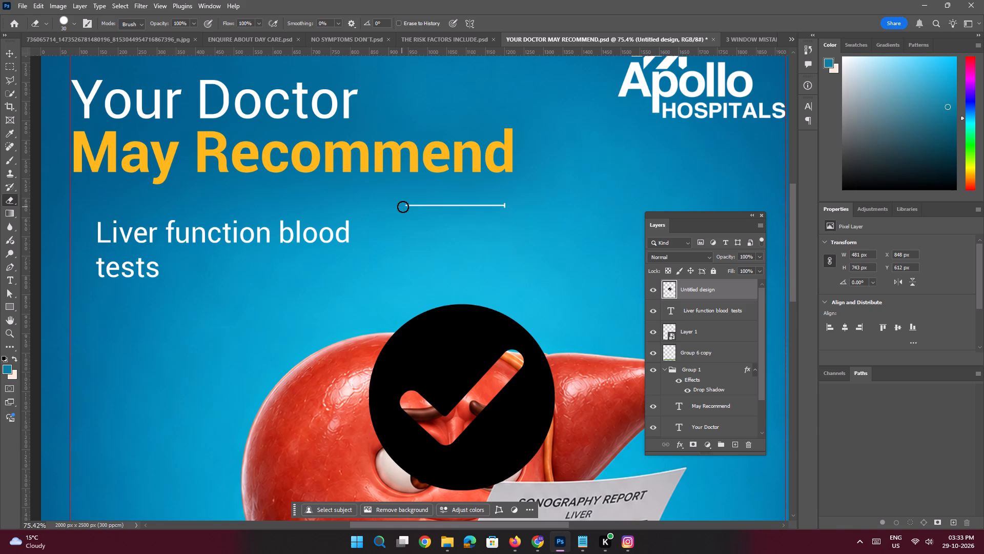
pyautogui.moveTo(403, 207); pyautogui.dragTo(506, 211)
# Move the check mark beneath the "Liver function blood tests" text and scale it down to about 44 px wide.
pyautogui.click(9, 55)
pyautogui.moveTo(424, 344); pyautogui.dragTo(263, 336)
pyautogui.press('space')
pyautogui.press('space')
pyautogui.press('space')
pyautogui.moveTo(275, 342); pyautogui.dragTo(301, 334)
pyautogui.hotkey('ctrl', 't')
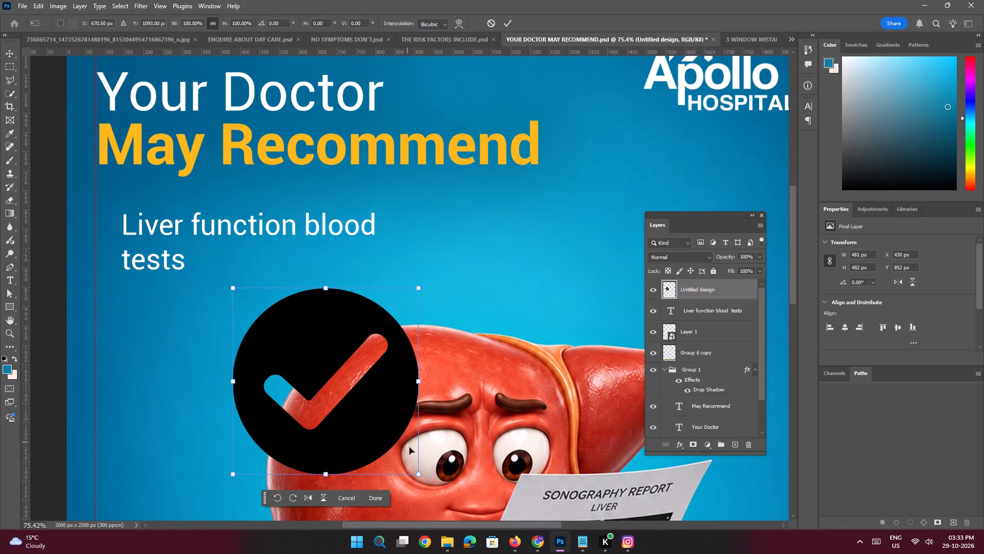
pyautogui.moveTo(418, 478); pyautogui.dragTo(251, 340)
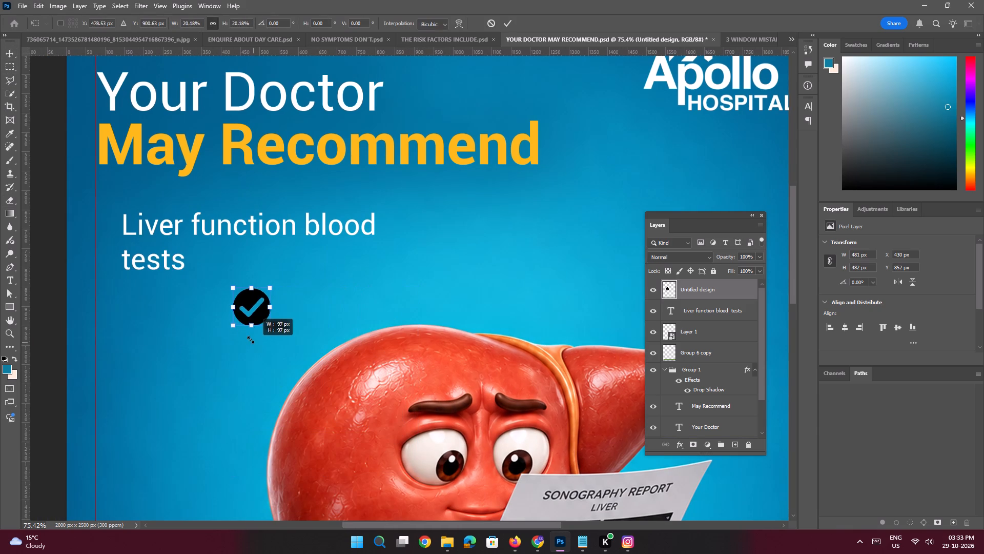
pyautogui.moveTo(251, 340); pyautogui.dragTo(232, 325)
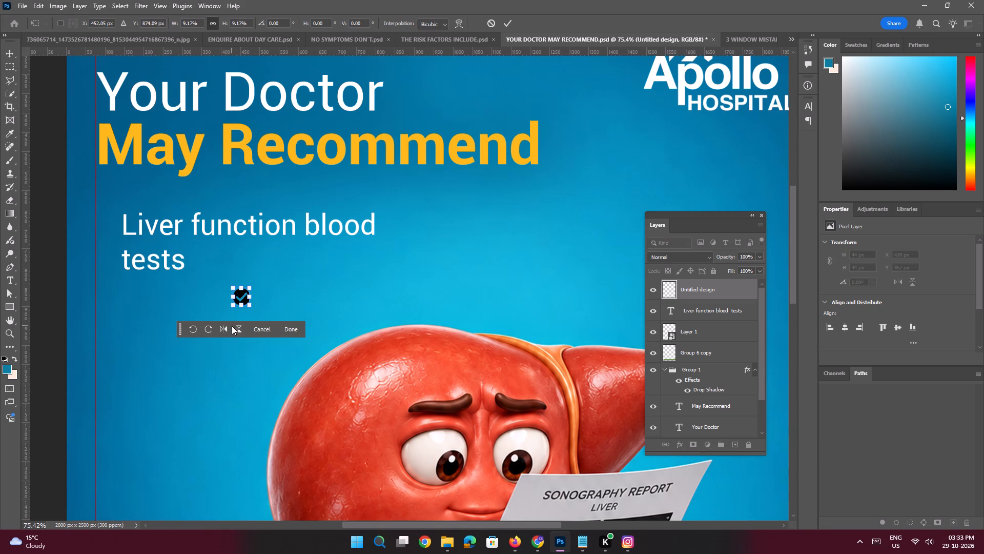
pyautogui.press('Return')
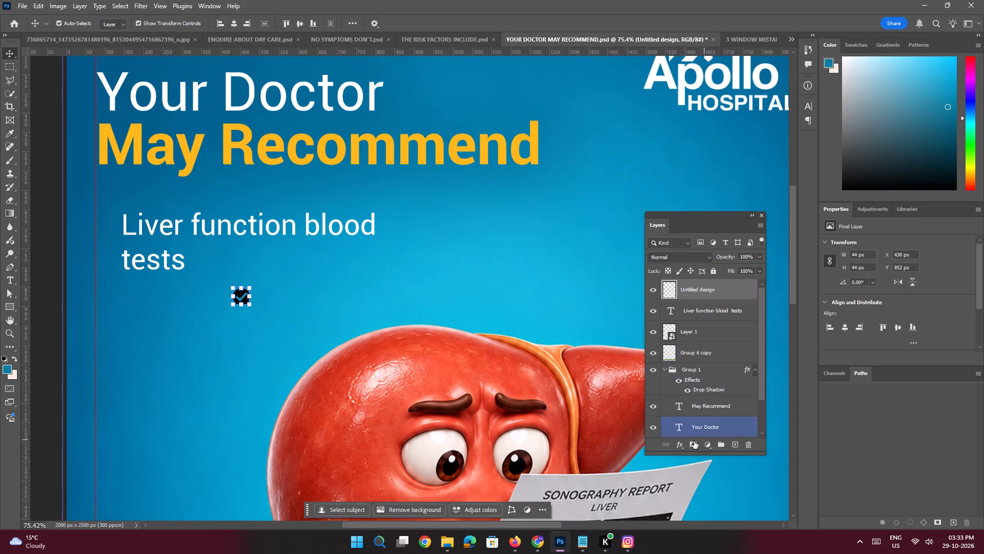
# Add a Color Overlay to the check mark using the yellow fdb818 sampled from the "May Recommend" heading.
pyautogui.click(680, 446)
pyautogui.click(699, 404)
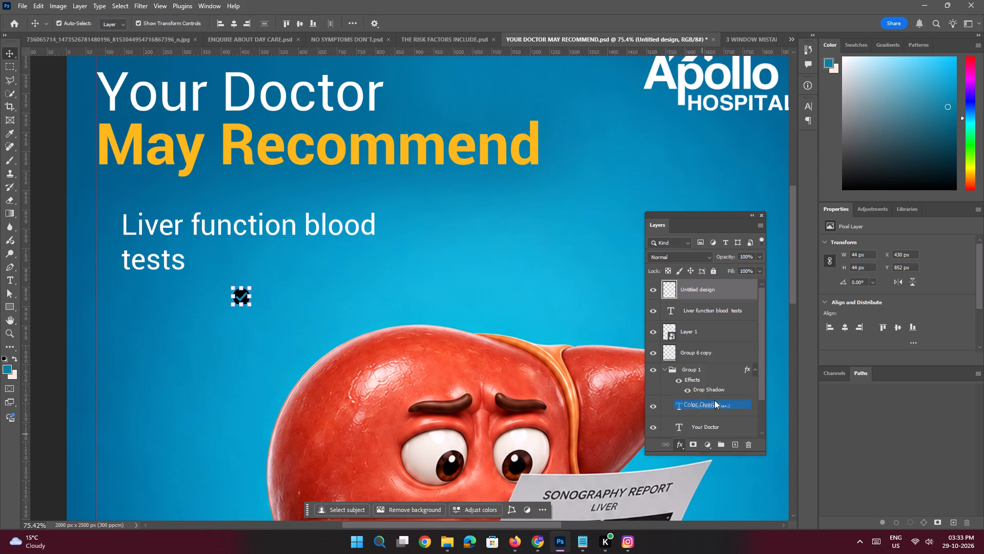
pyautogui.click(774, 215)
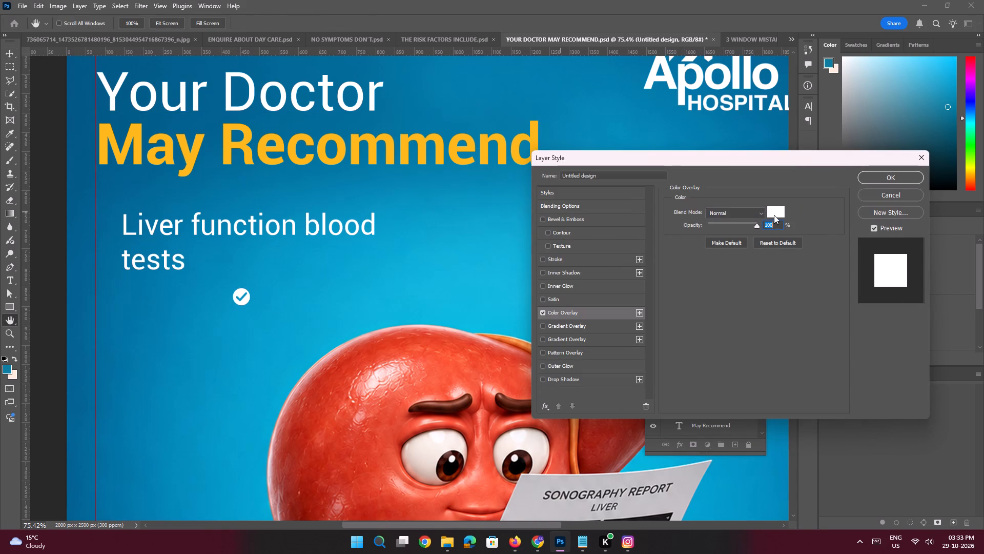
pyautogui.click(453, 150)
pyautogui.press('Return')
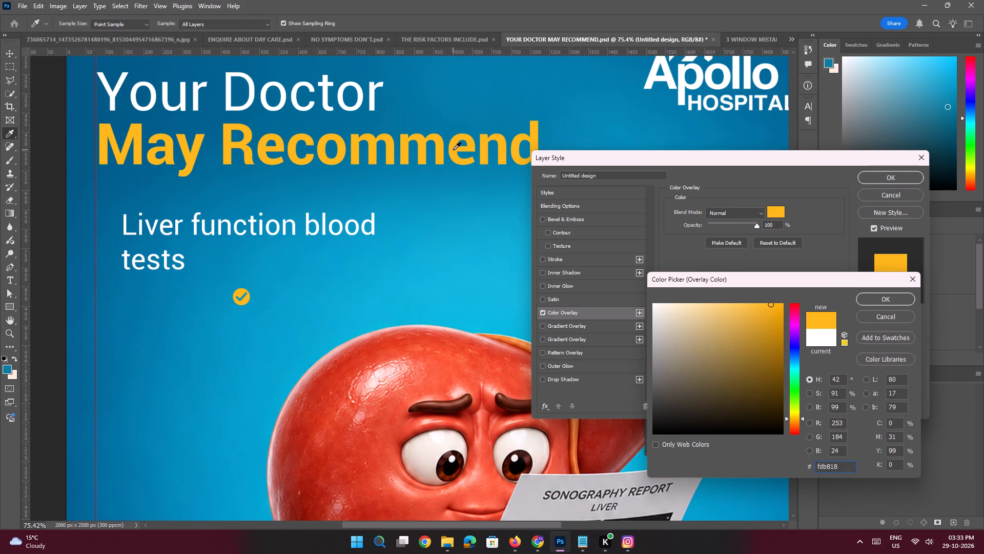
pyautogui.press('Return')
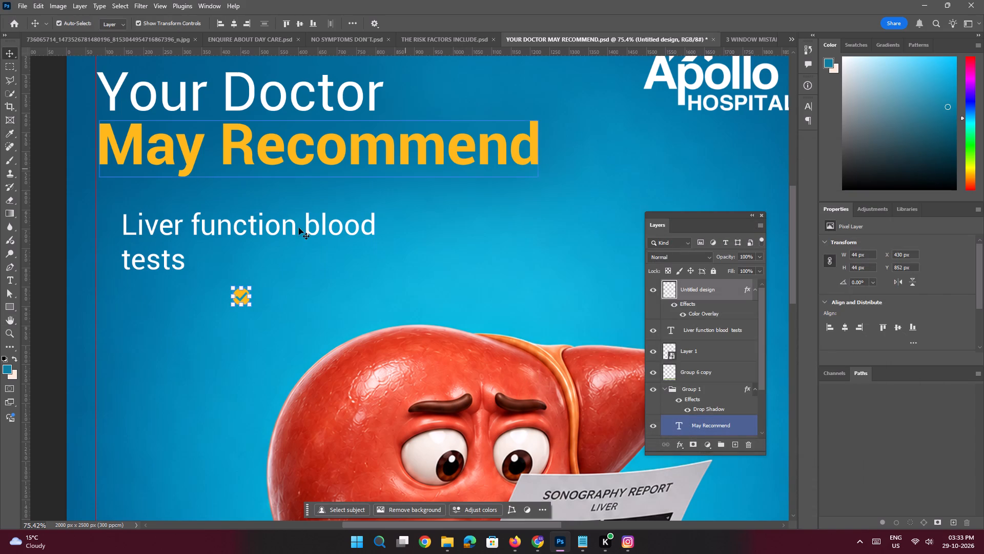
# Move the yellow check mark in front of "Liver function blood tests", against the left margin guide and level with the first line.
pyautogui.hotkey('ctrl', 'space')
pyautogui.hotkey('ctrl', 'space')
pyautogui.hotkey('ctrl', 'space')
pyautogui.hotkey('ctrl', 'space')
pyautogui.hotkey('ctrl', 'space')
pyautogui.hotkey('ctrl', 'space')
pyautogui.hotkey('ctrl', 'space')
pyautogui.hotkey('ctrl', 'space')
pyautogui.hotkey('ctrl', 'space')
pyautogui.hotkey('ctrl', 'space')
pyautogui.hotkey('ctrl', 'space')
pyautogui.hotkey('ctrl', 'space')
pyautogui.keyDown('ctrl'); pyautogui.moveTo(229, 290); pyautogui.dragTo(276, 316); pyautogui.keyUp('ctrl')
pyautogui.moveTo(273, 315); pyautogui.dragTo(538, 391)
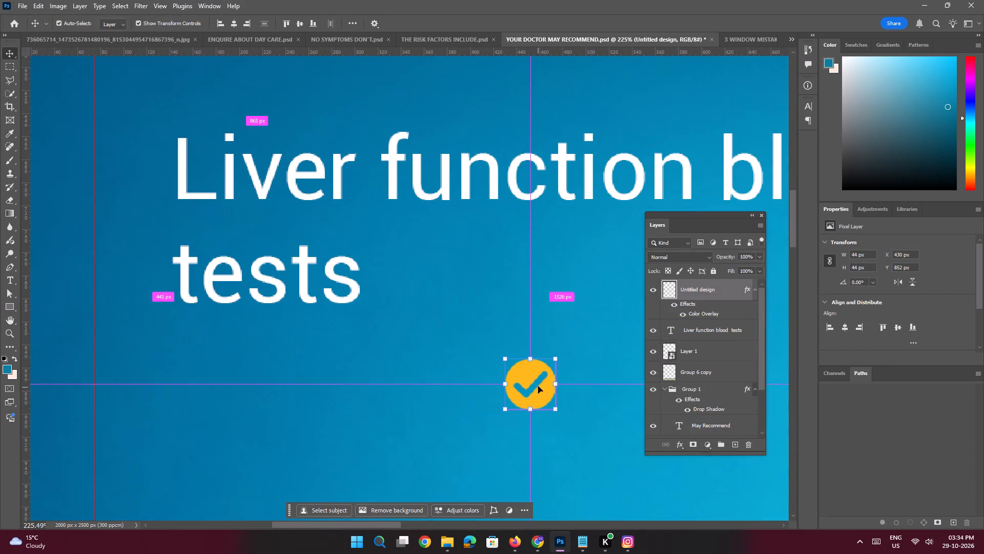
pyautogui.press('space')
pyautogui.press('space')
pyautogui.press('space')
pyautogui.press('space')
pyautogui.moveTo(526, 376); pyautogui.dragTo(563, 398)
pyautogui.moveTo(558, 397); pyautogui.dragTo(145, 188)
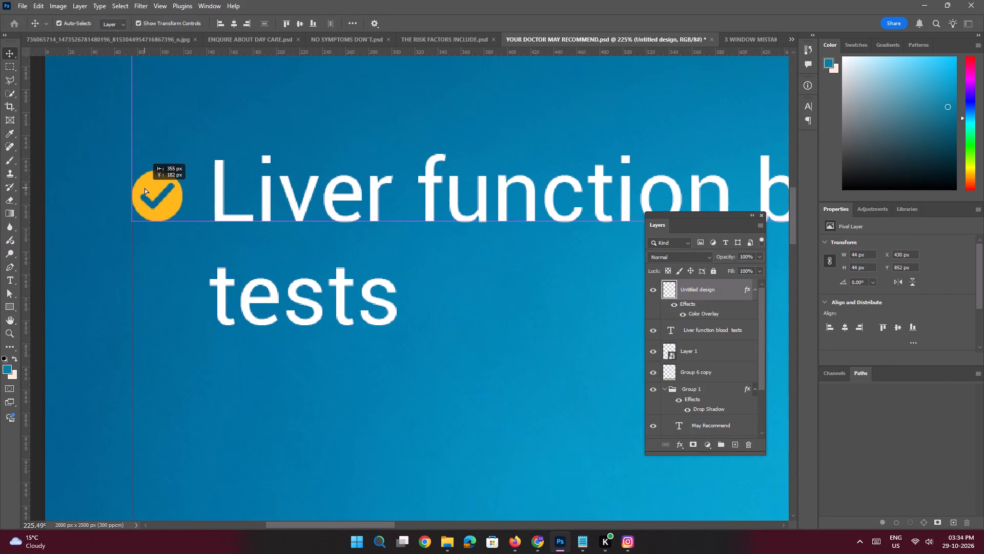
pyautogui.moveTo(145, 188); pyautogui.dragTo(145, 183)
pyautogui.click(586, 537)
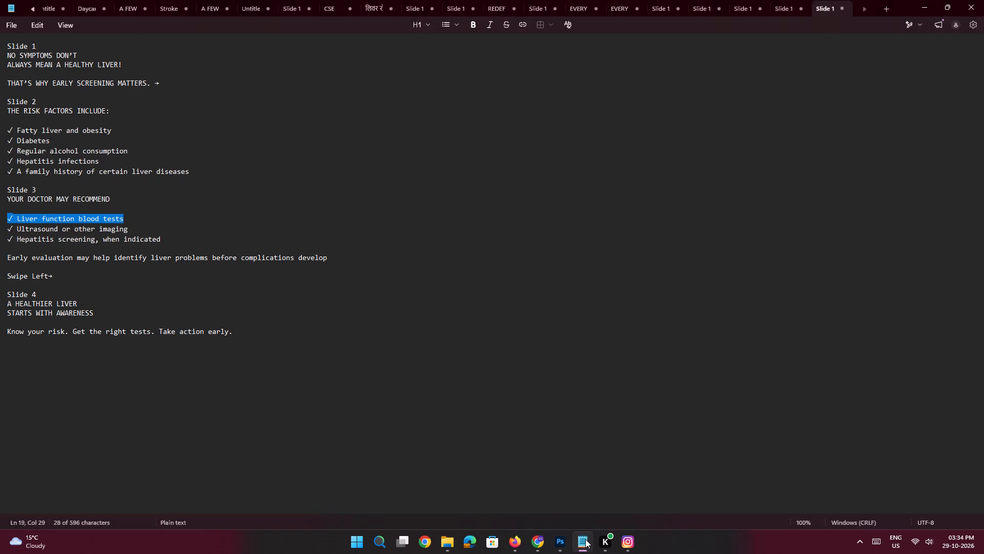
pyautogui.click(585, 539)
# Set the leading of the "Liver function blood tests" text to 7 pt.
pyautogui.click(415, 174)
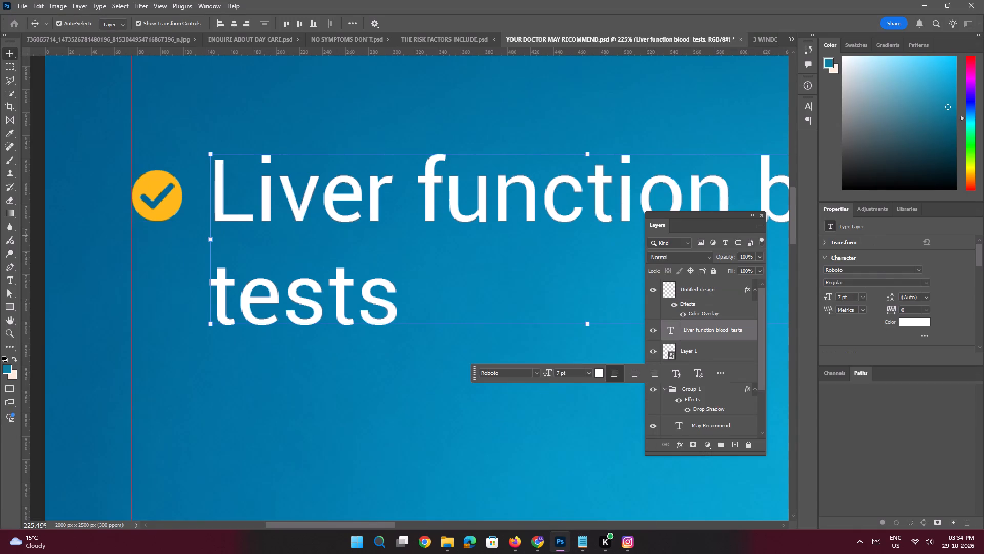
pyautogui.moveTo(917, 295); pyautogui.dragTo(877, 285)
pyautogui.press('7')
pyautogui.press('Return')
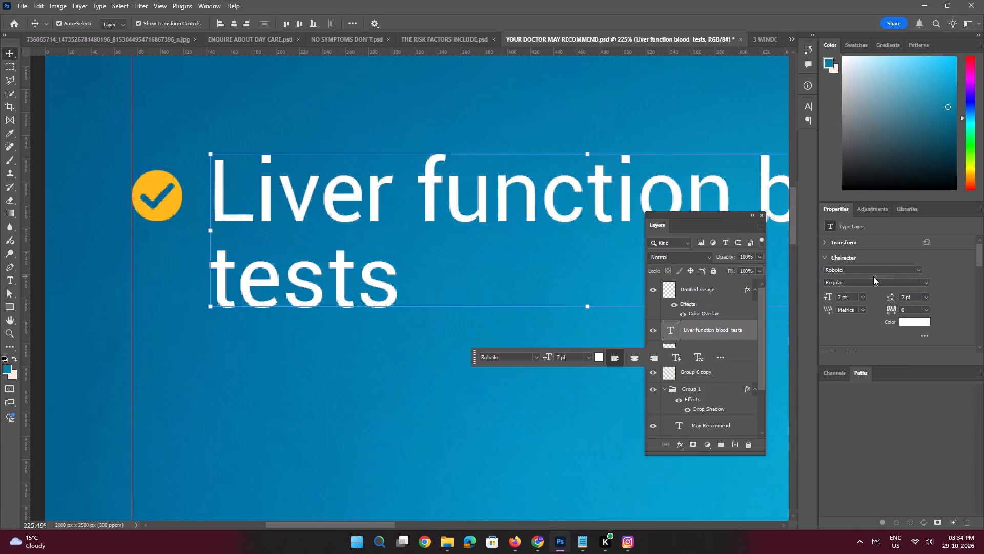
# Copy the line "Ultrasound or other imaging" from slide 3's text in Notepad and return to the Photoshop design.
pyautogui.click(592, 541)
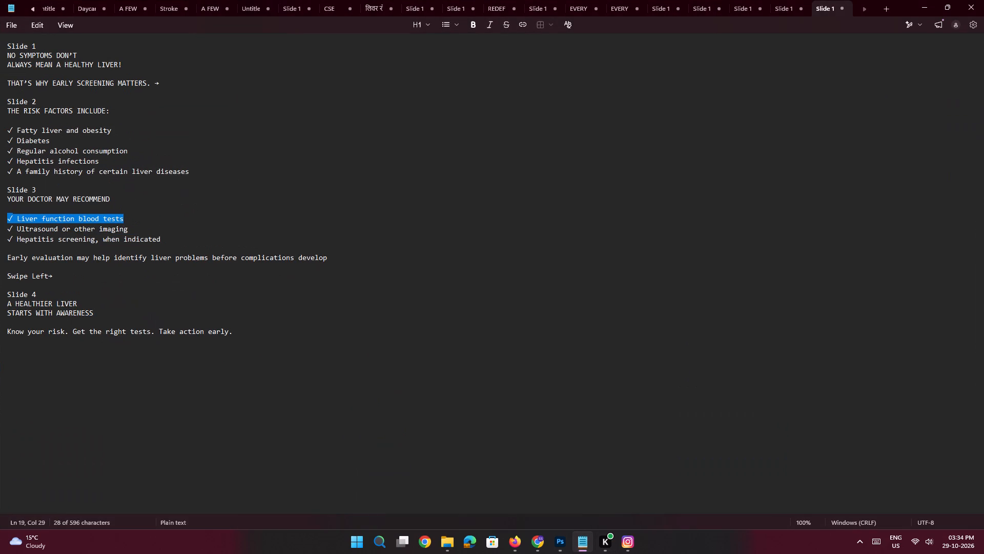
pyautogui.moveTo(129, 230); pyautogui.dragTo(22, 234)
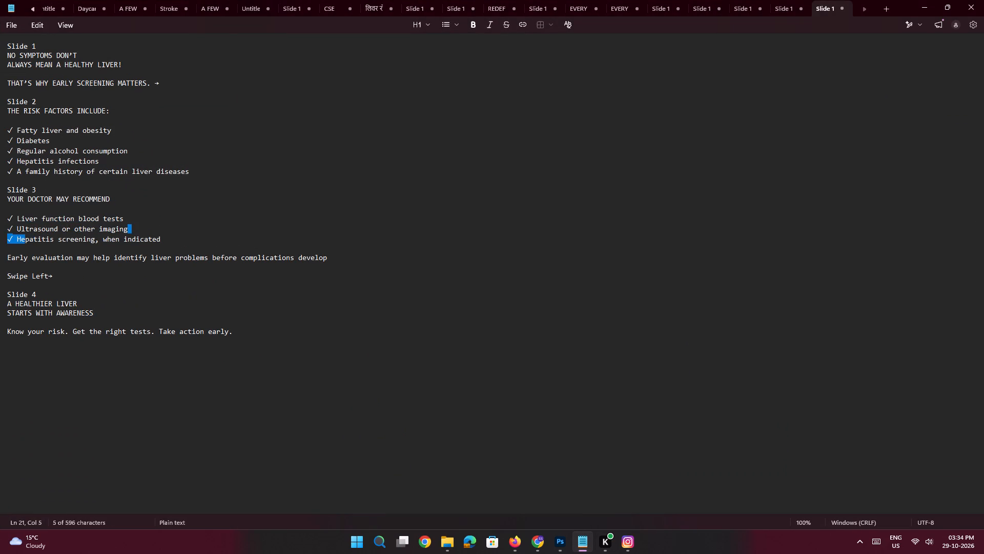
pyautogui.moveTo(22, 234); pyautogui.dragTo(16, 231)
pyautogui.hotkey('ctrl', 'c')
pyautogui.hotkey('alt', 'Tab')
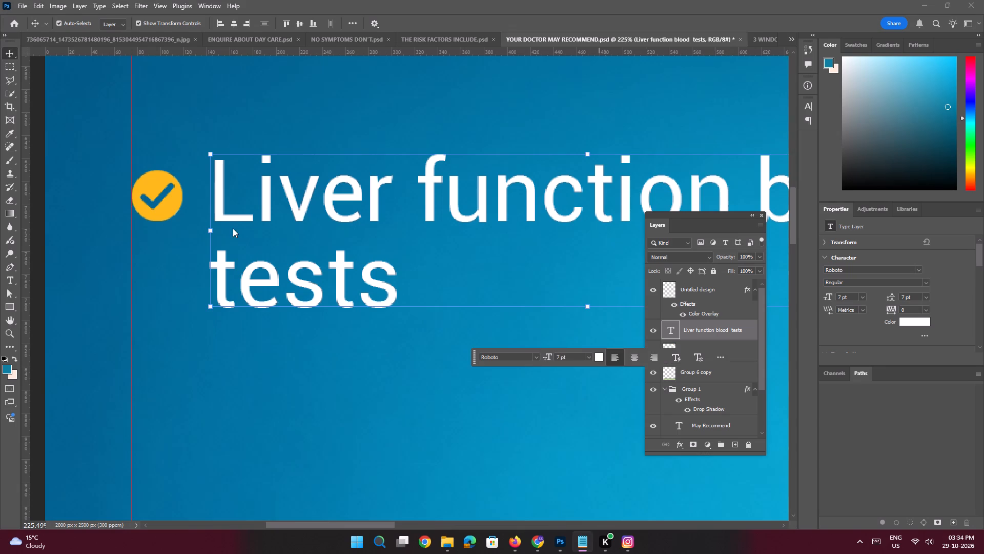
# Duplicate the "Liver function blood tests" text straight below itself and replace the copy's content with "Ultrasound or other imaging".
pyautogui.keyDown('alt'); pyautogui.keyDown('shift'); pyautogui.moveTo(268, 202); pyautogui.dragTo(272, 384); pyautogui.keyUp('shift'); pyautogui.keyUp('alt')
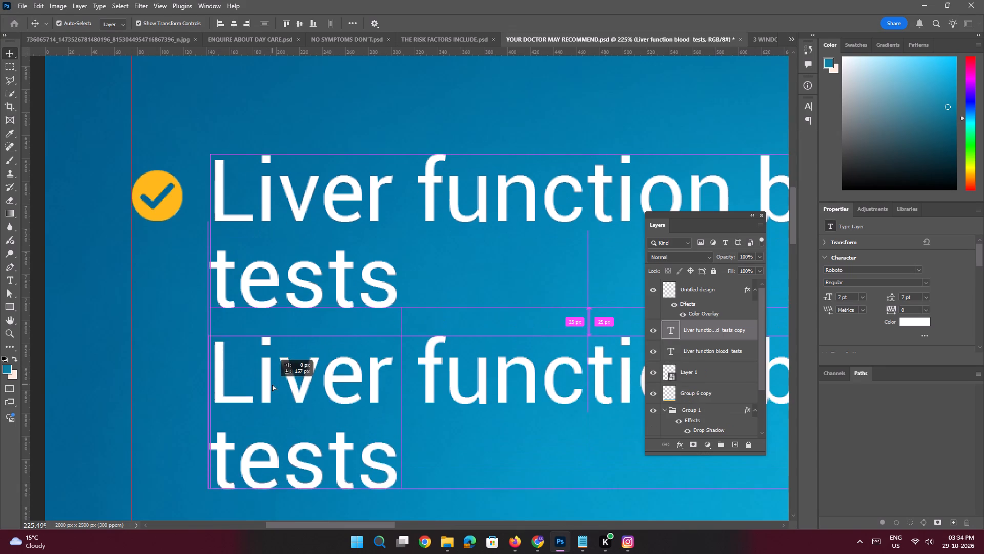
pyautogui.keyDown('alt'); pyautogui.keyDown('shift'); pyautogui.moveTo(272, 384); pyautogui.dragTo(273, 408); pyautogui.keyUp('shift'); pyautogui.keyUp('alt')
pyautogui.press('space')
pyautogui.press('space')
pyautogui.press('space')
pyautogui.press('space')
pyautogui.press('space')
pyautogui.moveTo(273, 398); pyautogui.dragTo(270, 292)
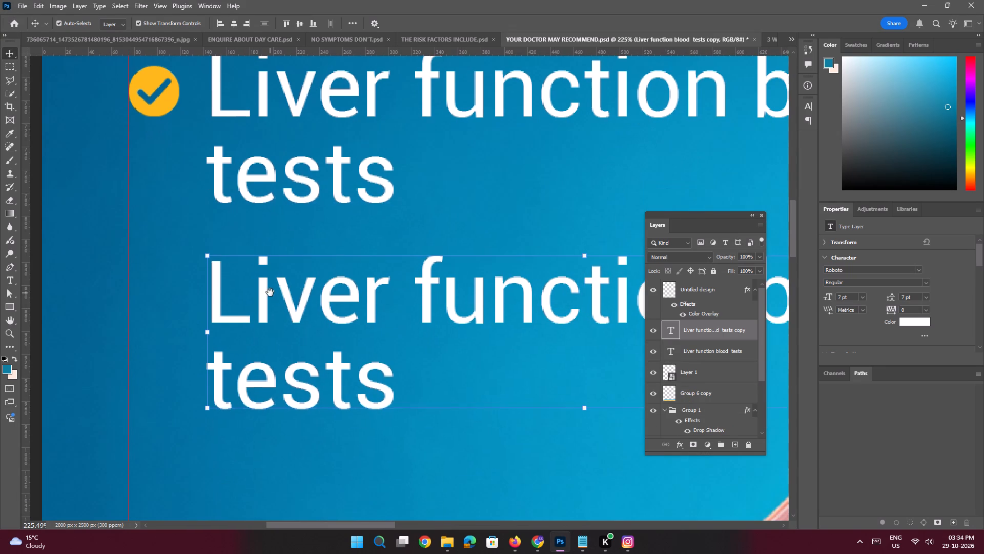
pyautogui.doubleClick(267, 294)
pyautogui.hotkey('ctrl', 'v')
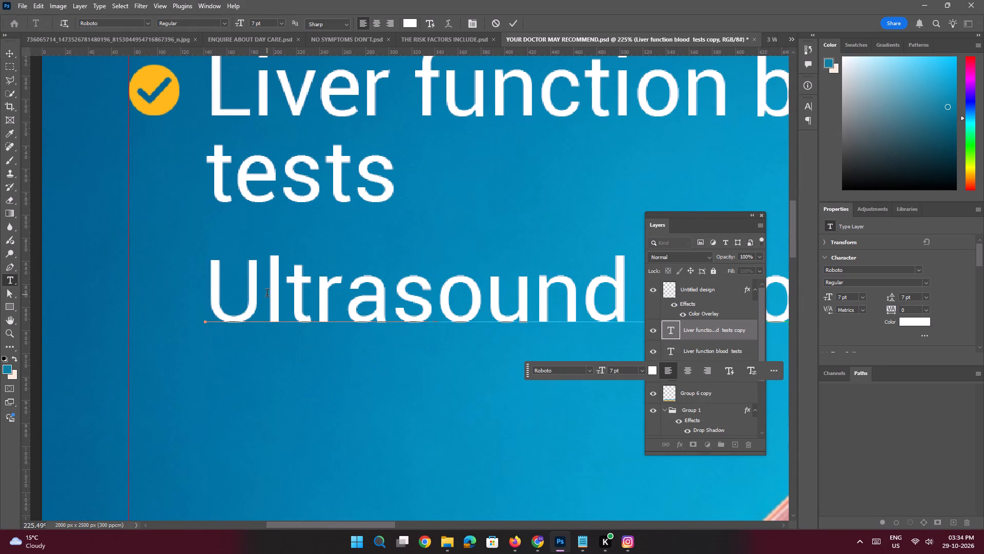
pyautogui.press('Return')
# Break the "Ultrasound or other imaging" text before "imaging" so it runs over two lines.
pyautogui.press('space')
pyautogui.keyDown('ctrl'); pyautogui.moveTo(284, 280); pyautogui.dragTo(254, 273); pyautogui.keyUp('ctrl')
pyautogui.moveTo(432, 272); pyautogui.dragTo(382, 269)
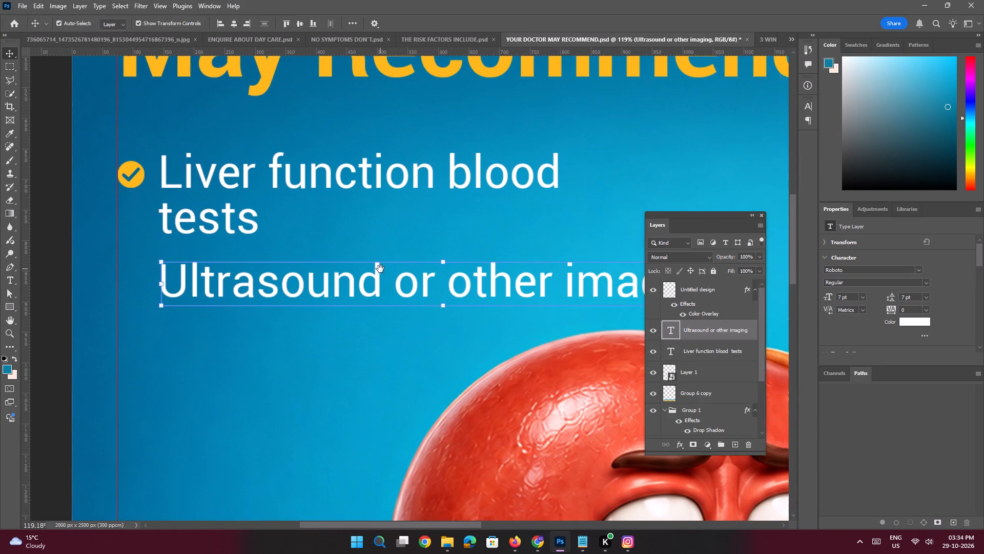
pyautogui.click(380, 269)
pyautogui.doubleClick(570, 281)
pyautogui.click(550, 260)
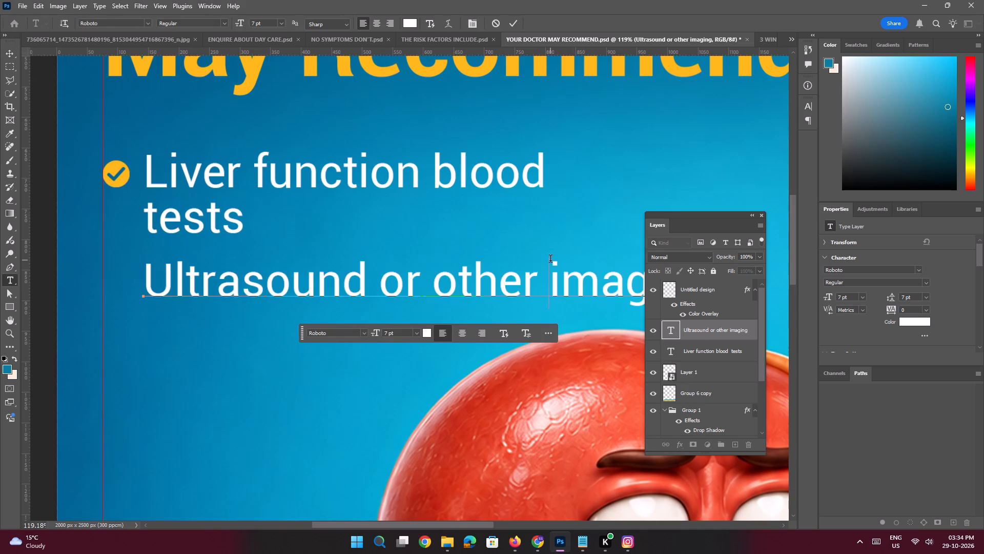
pyautogui.press('Return')
pyautogui.press('Return')
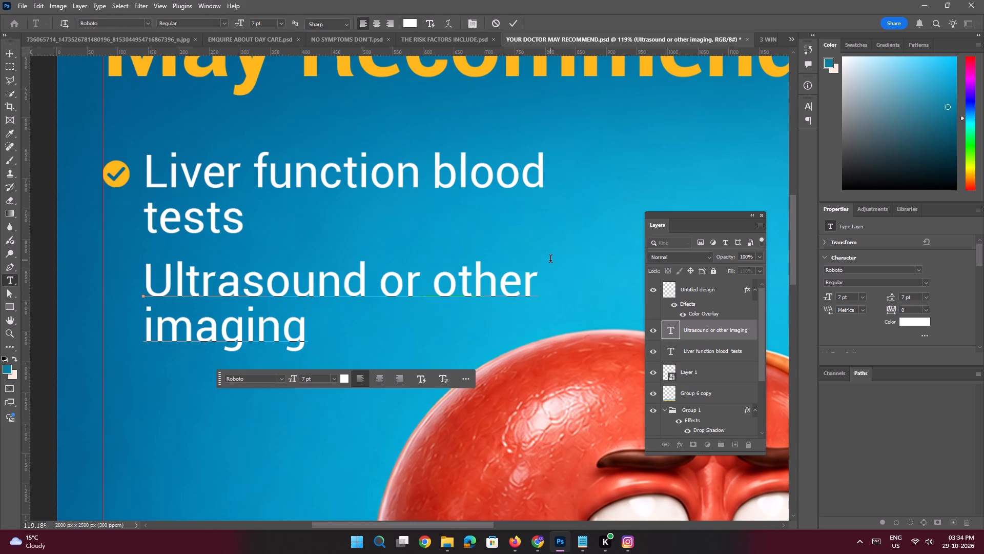
# Duplicate the yellow check mark straight down along the margin guide, level with the first line of "Ultrasound or other imaging".
pyautogui.press('space')
pyautogui.keyDown('ctrl'); pyautogui.moveTo(128, 183); pyautogui.dragTo(151, 194); pyautogui.keyUp('ctrl')
pyautogui.moveTo(151, 194); pyautogui.dragTo(312, 182)
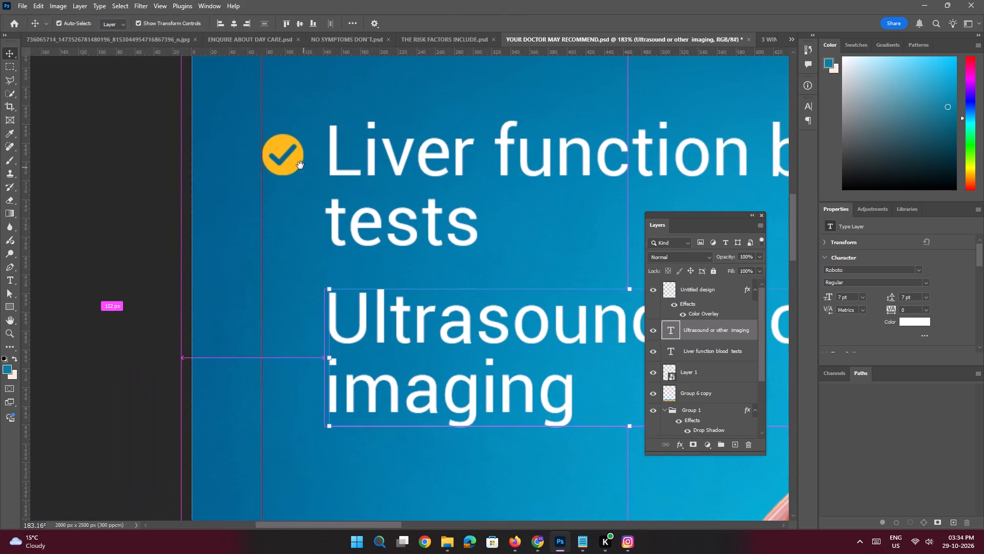
pyautogui.click(297, 164)
pyautogui.keyDown('alt'); pyautogui.keyDown('shift'); pyautogui.moveTo(296, 163); pyautogui.dragTo(307, 315); pyautogui.keyUp('shift'); pyautogui.keyUp('alt')
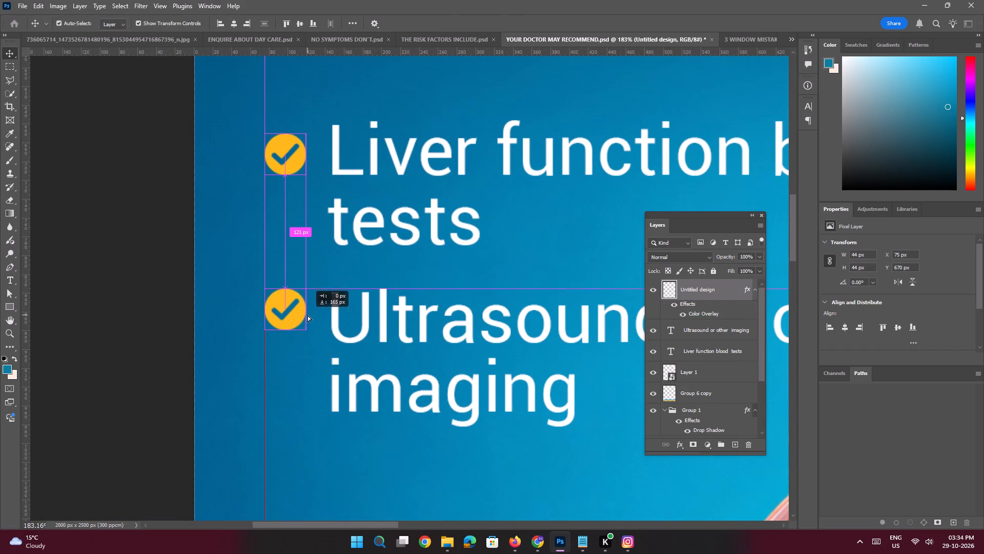
pyautogui.keyDown('alt'); pyautogui.keyDown('shift'); pyautogui.moveTo(307, 315); pyautogui.dragTo(308, 326); pyautogui.keyUp('shift'); pyautogui.keyUp('alt')
# Copy the line "Hepatitis screening, when indicated" from slide 3's text in Notepad and return to the Photoshop design.
pyautogui.click(584, 547)
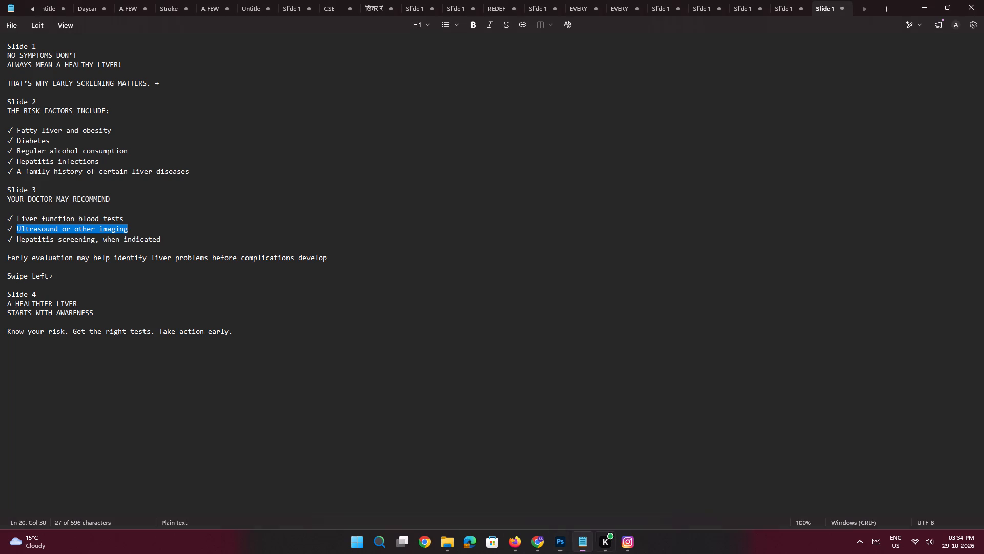
pyautogui.moveTo(160, 241); pyautogui.dragTo(28, 247)
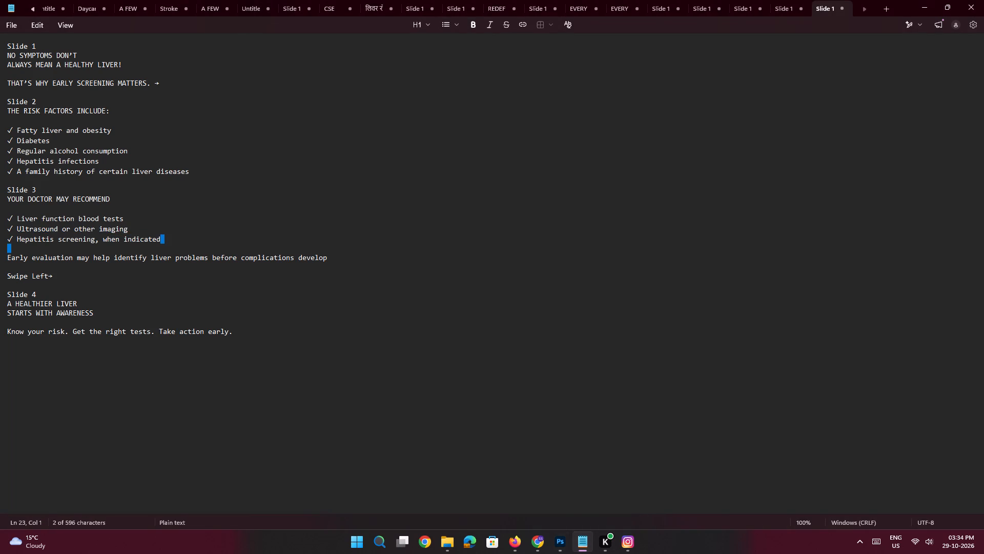
pyautogui.moveTo(28, 247); pyautogui.dragTo(17, 242)
pyautogui.hotkey('ctrl', 'c')
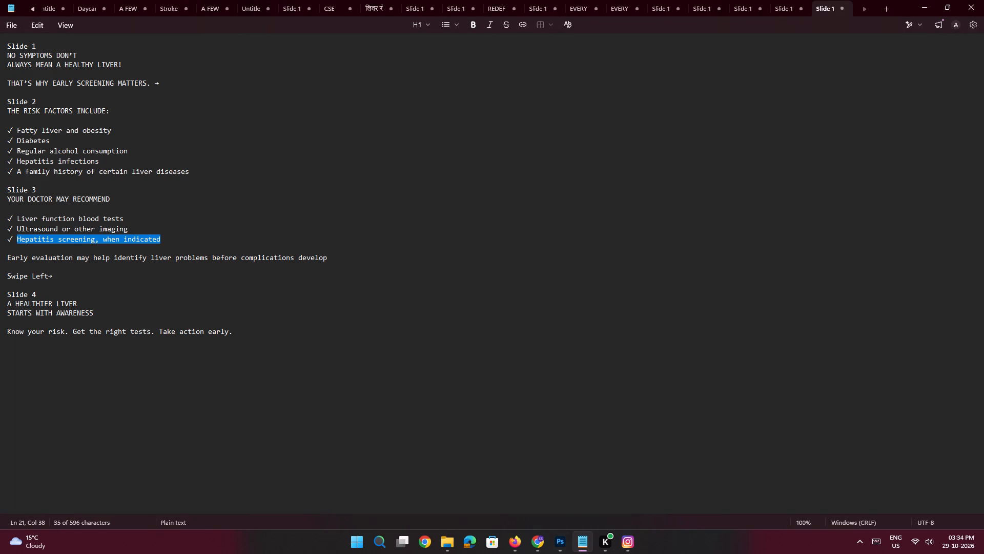
pyautogui.hotkey('ctrl', 'c')
pyautogui.hotkey('ctrl', 'c')
pyautogui.hotkey('alt', 'Tab')
# Duplicate the "Ultrasound or other imaging" text straight below itself and replace the copy's content with "Hepatitis screening, when indicated".
pyautogui.press('space')
pyautogui.press('space')
pyautogui.press('space')
pyautogui.press('space')
pyautogui.press('space')
pyautogui.press('space')
pyautogui.press('space')
pyautogui.press('space')
pyautogui.press('space')
pyautogui.press('space')
pyautogui.press('space')
pyautogui.moveTo(365, 286); pyautogui.dragTo(319, 127)
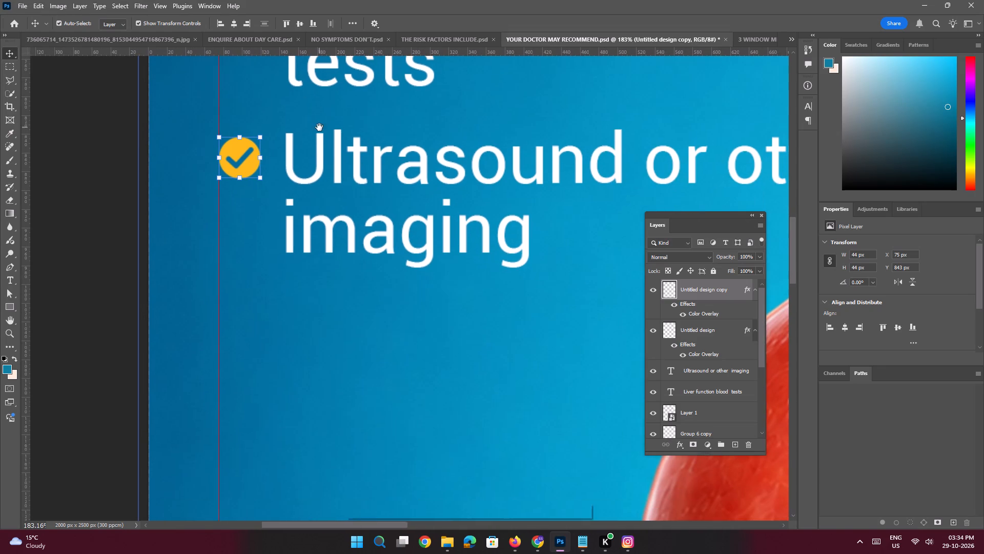
pyautogui.click(332, 166)
pyautogui.keyDown('alt'); pyautogui.keyDown('shift'); pyautogui.moveTo(340, 166); pyautogui.dragTo(348, 331); pyautogui.keyUp('shift'); pyautogui.keyUp('alt')
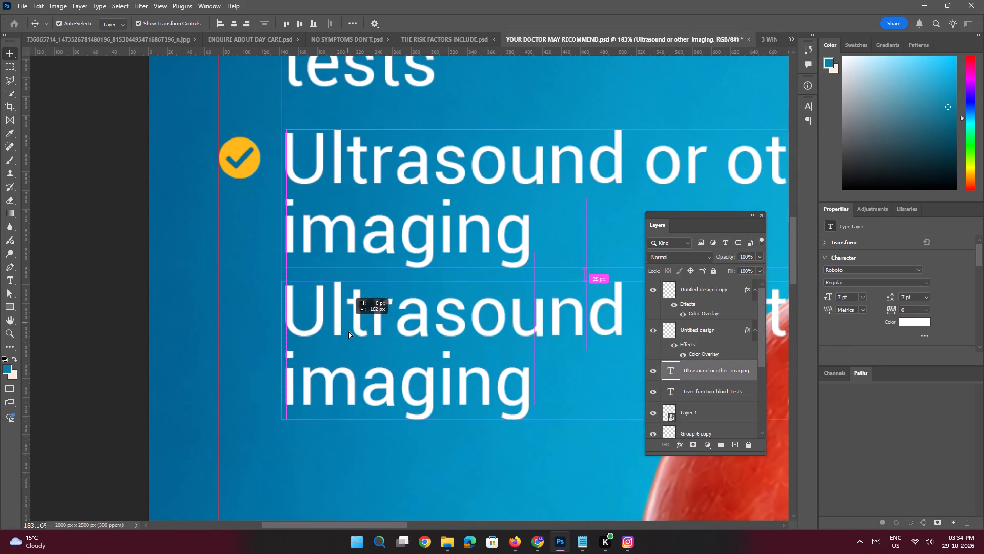
pyautogui.keyDown('alt'); pyautogui.keyDown('shift'); pyautogui.moveTo(348, 331); pyautogui.dragTo(349, 351); pyautogui.keyUp('shift'); pyautogui.keyUp('alt')
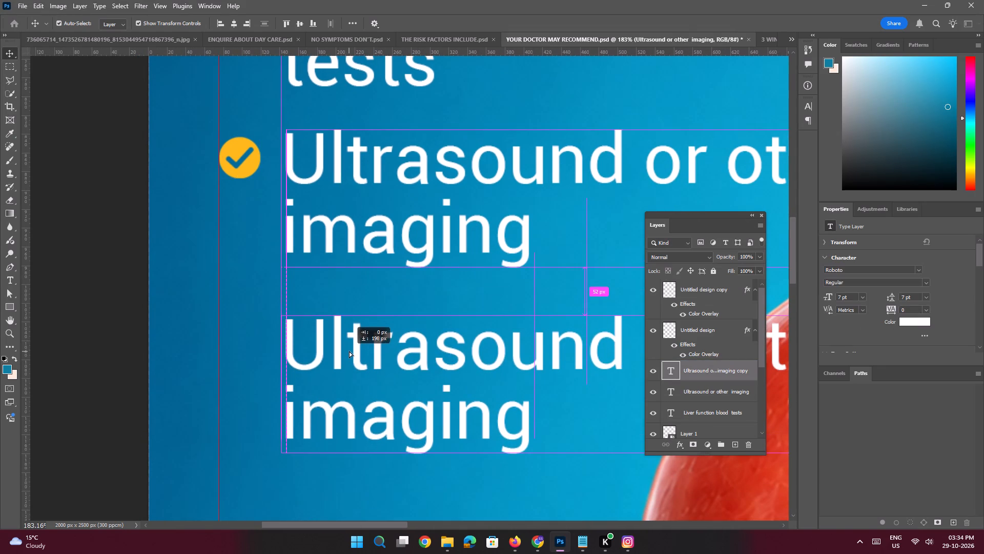
pyautogui.keyDown('alt'); pyautogui.keyDown('shift'); pyautogui.moveTo(349, 351); pyautogui.dragTo(349, 348); pyautogui.keyUp('shift'); pyautogui.keyUp('alt')
pyautogui.doubleClick(349, 348)
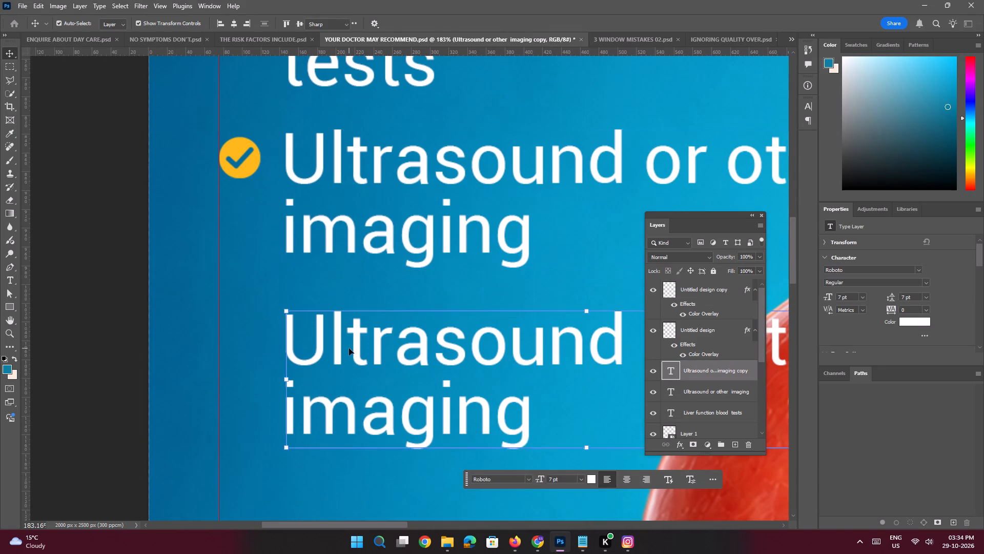
pyautogui.hotkey('ctrl', 'v')
pyautogui.press('Return')
# Break the "Hepatitis screening, when indicated" text after the comma so "when indicated" sits on a second line.
pyautogui.hotkey('ctrl', 'space')
pyautogui.hotkey('ctrl', 'space')
pyautogui.hotkey('ctrl', 'space')
pyautogui.hotkey('ctrl', 'space')
pyautogui.hotkey('ctrl', 'space')
pyautogui.hotkey('ctrl', 'space')
pyautogui.hotkey('ctrl', 'space')
pyautogui.hotkey('ctrl', 'space')
pyautogui.hotkey('ctrl', 'space')
pyautogui.hotkey('ctrl', 'space')
pyautogui.hotkey('ctrl', 'space')
pyautogui.hotkey('ctrl', 'space')
pyautogui.hotkey('ctrl', 'space')
pyautogui.hotkey('ctrl', 'space')
pyautogui.hotkey('ctrl', 'space')
pyautogui.hotkey('ctrl', 'space')
pyautogui.hotkey('ctrl', 'space')
pyautogui.hotkey('ctrl', 'space')
pyautogui.hotkey('ctrl', 'space')
pyautogui.hotkey('ctrl', 'space')
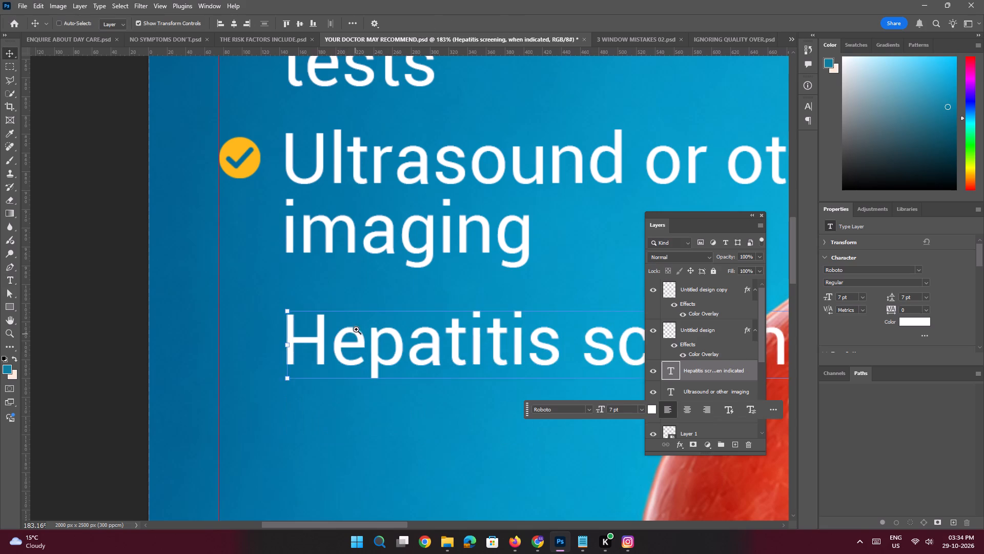
pyautogui.keyDown('ctrl'); pyautogui.moveTo(356, 326); pyautogui.dragTo(318, 316); pyautogui.keyUp('ctrl')
pyautogui.moveTo(412, 313); pyautogui.dragTo(374, 302)
pyautogui.click(363, 301)
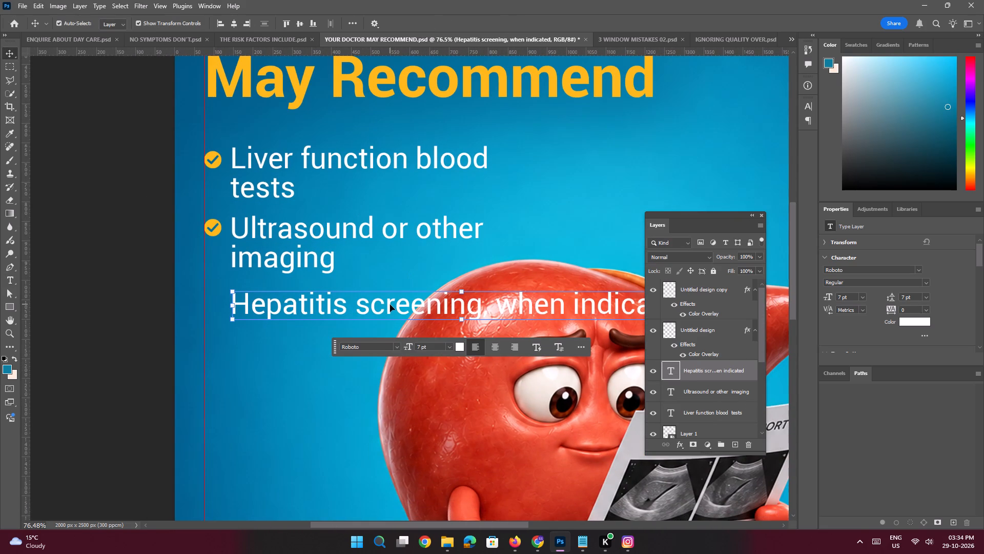
pyautogui.doubleClick(390, 305)
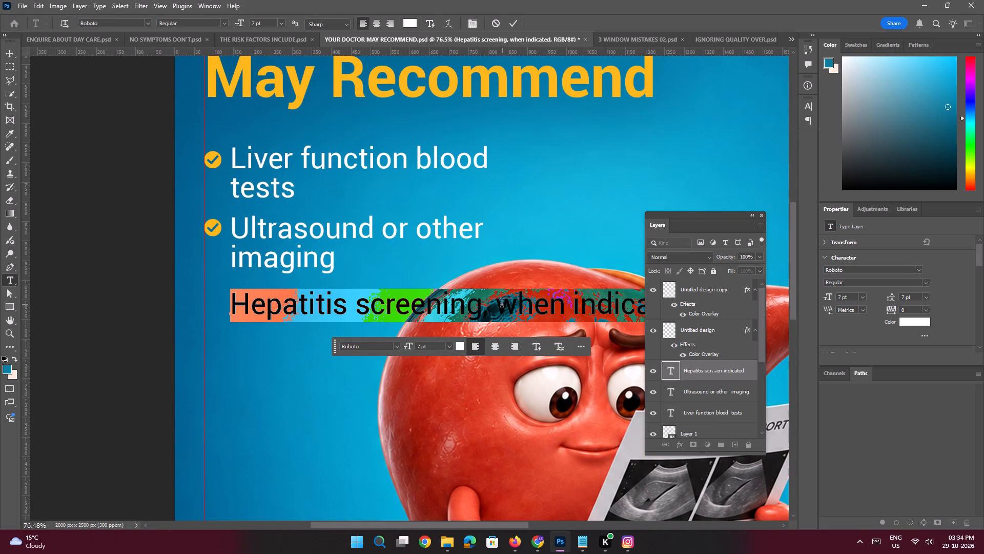
pyautogui.click(498, 299)
pyautogui.press('Return')
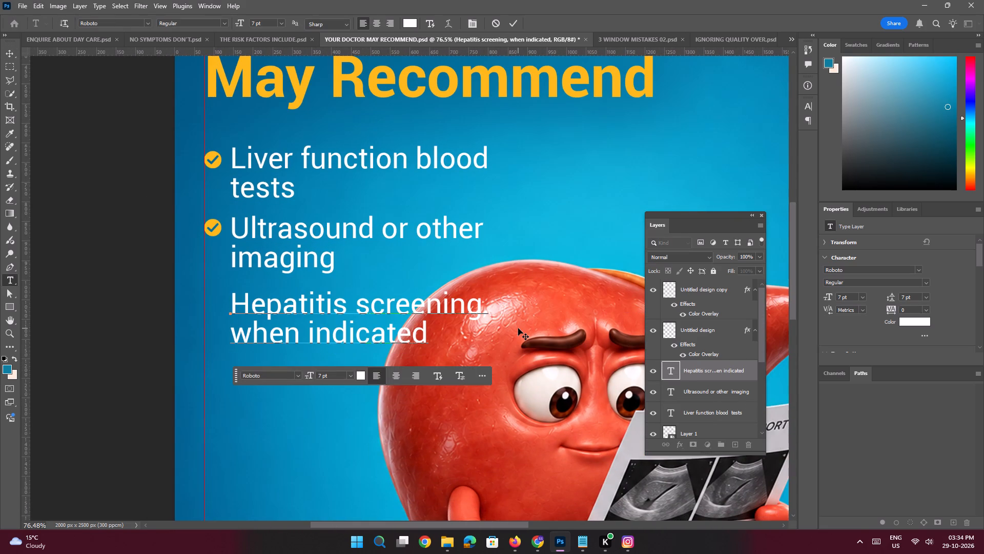
pyautogui.press('Return')
# Duplicate the second check mark down to the first line of "Hepatitis screening," and nudge it up to Y 1038 px.
pyautogui.press('space')
pyautogui.keyDown('ctrl'); pyautogui.moveTo(435, 276); pyautogui.dragTo(384, 262); pyautogui.keyUp('ctrl')
pyautogui.click(297, 273)
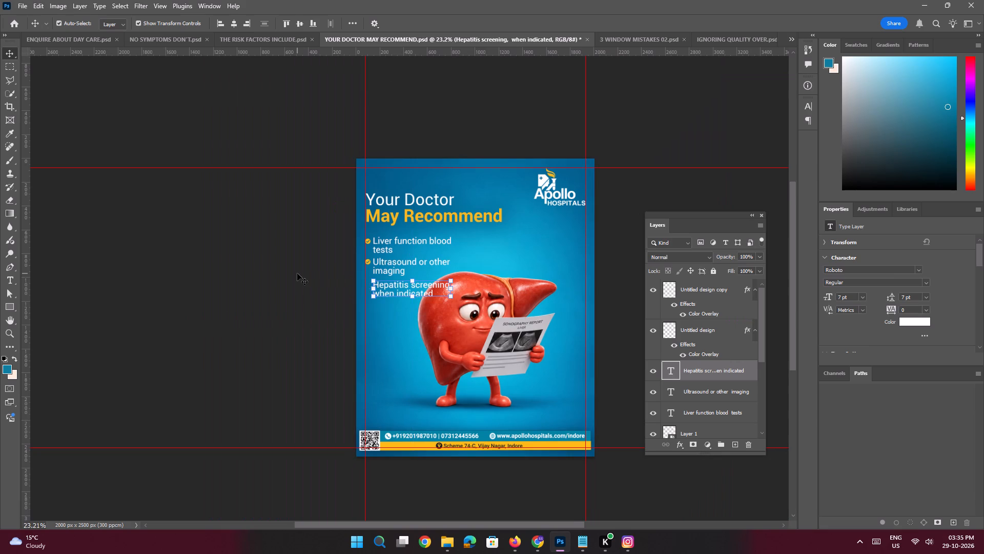
pyautogui.press('space')
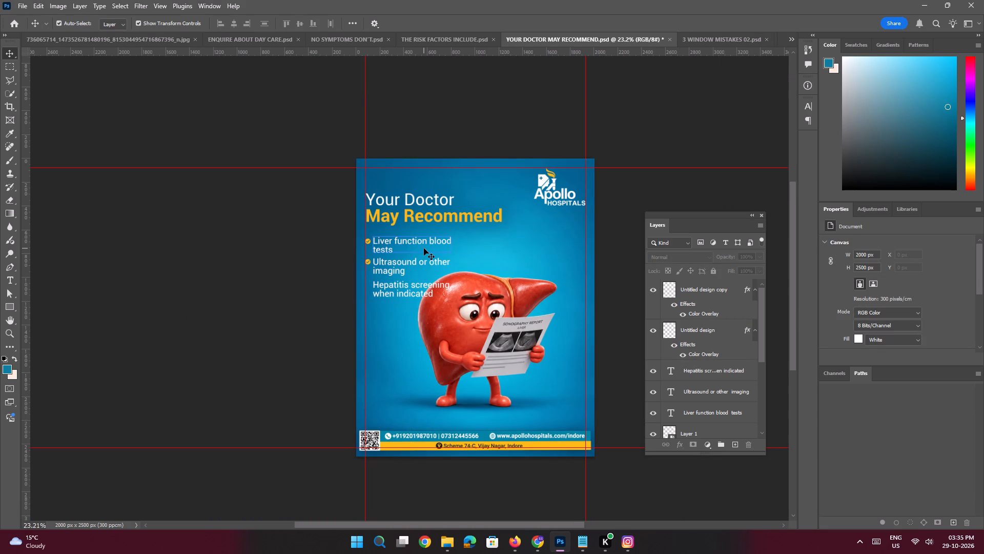
pyautogui.press('space')
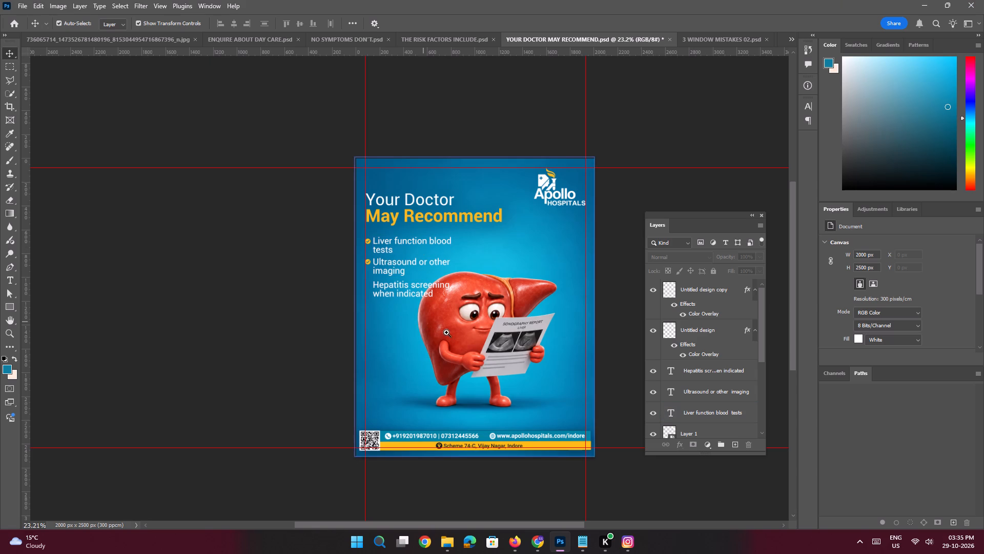
pyautogui.keyDown('ctrl'); pyautogui.moveTo(385, 272); pyautogui.dragTo(433, 329); pyautogui.keyUp('ctrl')
pyautogui.moveTo(362, 272); pyautogui.dragTo(438, 255)
pyautogui.keyDown('ctrl'); pyautogui.moveTo(425, 202); pyautogui.dragTo(446, 253); pyautogui.keyUp('ctrl')
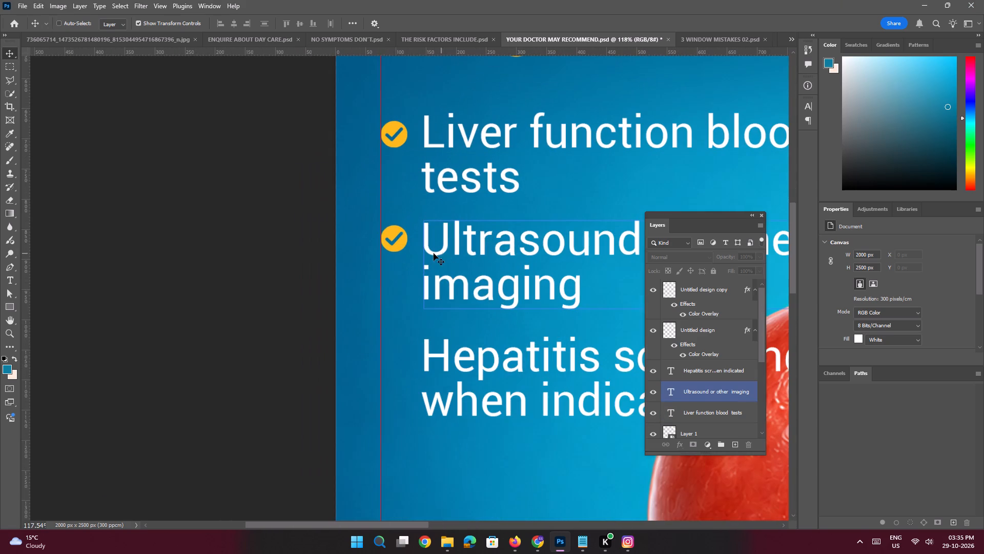
pyautogui.click(402, 246)
pyautogui.hotkey('ctrl', 'j')
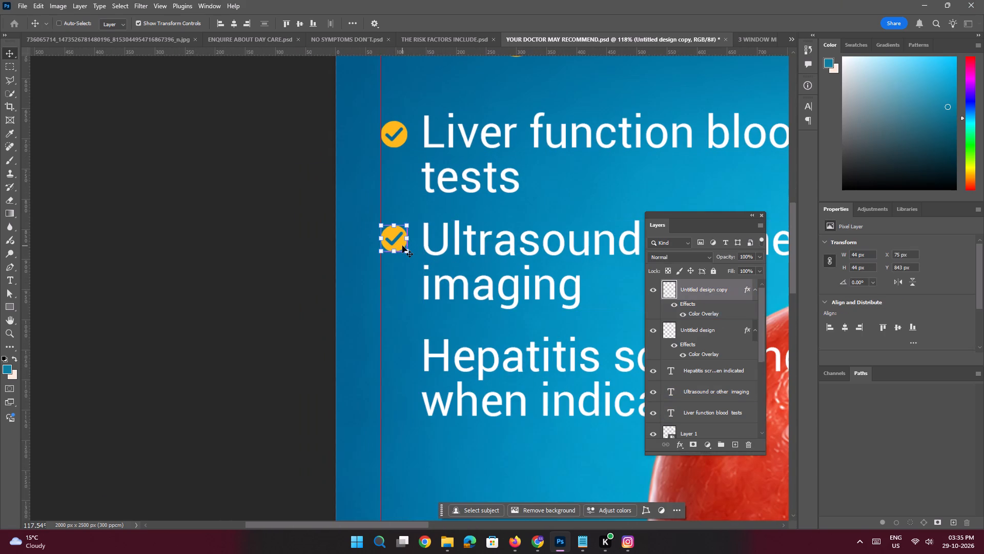
pyautogui.keyDown('shift'); pyautogui.moveTo(398, 244); pyautogui.dragTo(401, 356); pyautogui.keyUp('shift')
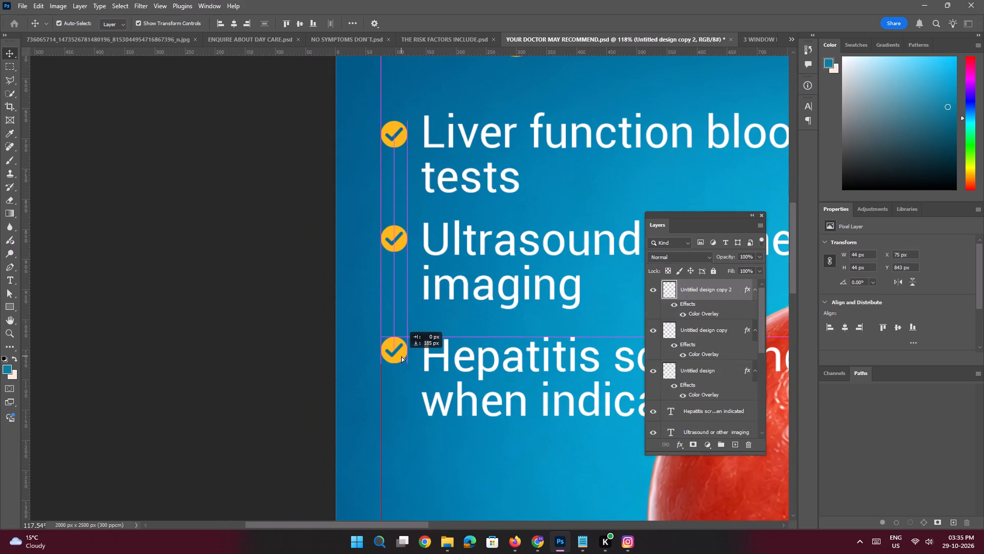
pyautogui.keyDown('shift'); pyautogui.moveTo(401, 356); pyautogui.dragTo(401, 360); pyautogui.keyUp('shift')
pyautogui.press('Up')
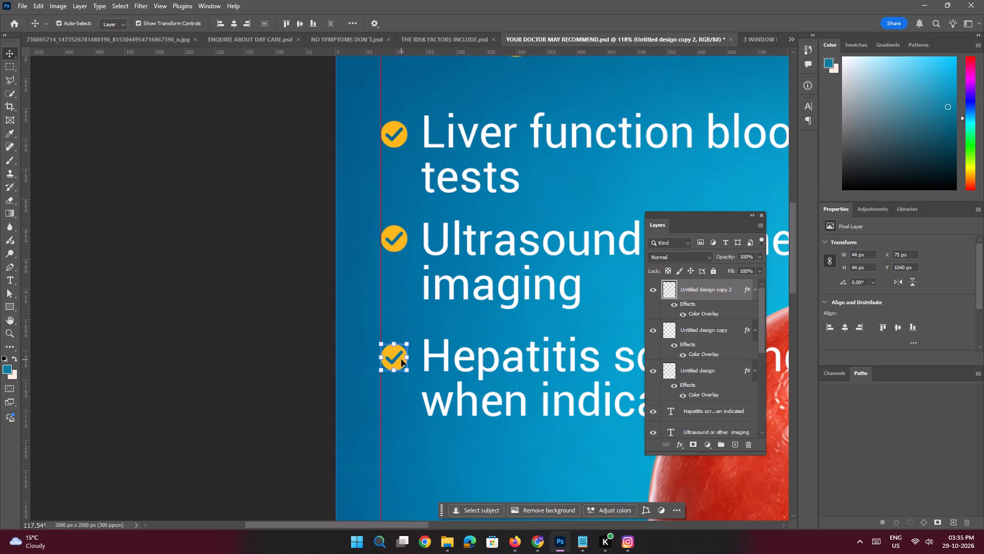
pyautogui.press('Up')
pyautogui.press('Up')
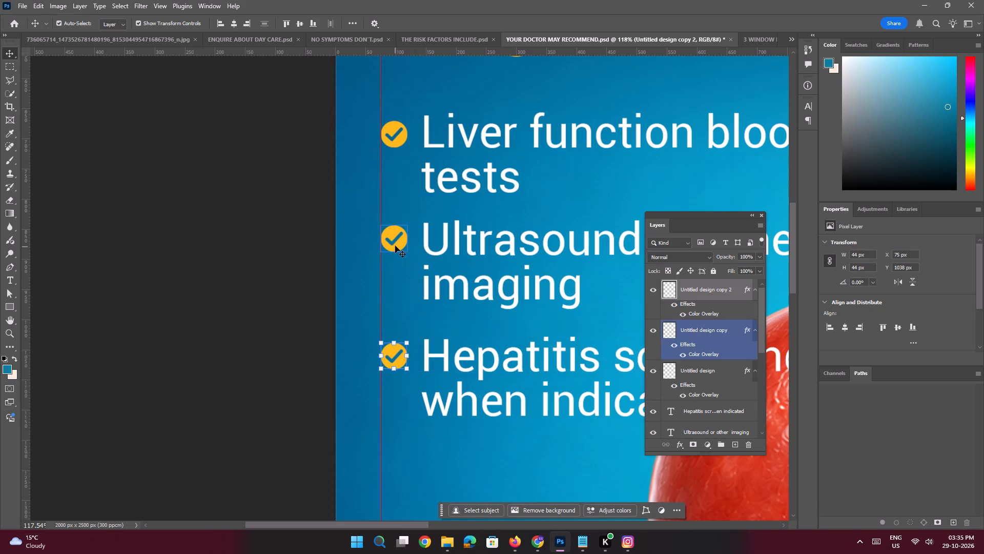
# Group the three check marks with the three recommended-test text layers.
pyautogui.keyDown('shift'); pyautogui.click(395, 246); pyautogui.keyUp('shift')
pyautogui.keyDown('shift'); pyautogui.click(395, 143); pyautogui.keyUp('shift')
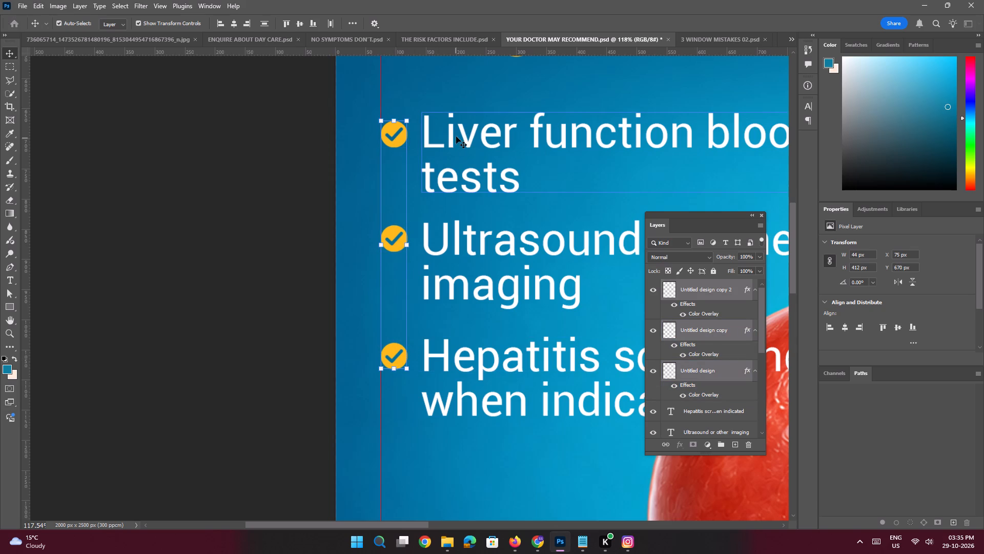
pyautogui.keyDown('shift'); pyautogui.click(456, 136); pyautogui.keyUp('shift')
pyautogui.keyDown('shift'); pyautogui.click(474, 235); pyautogui.keyUp('shift')
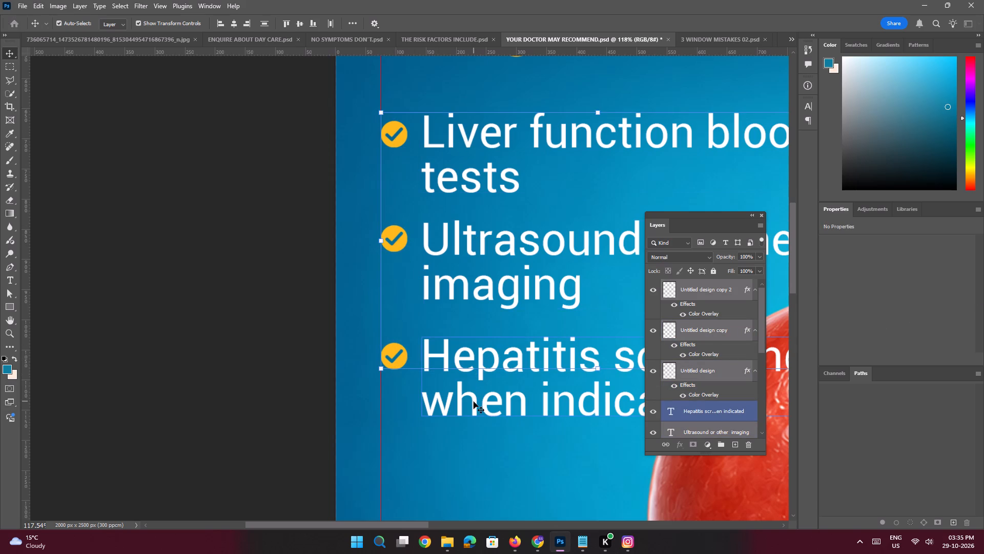
pyautogui.keyDown('shift'); pyautogui.click(474, 402); pyautogui.keyUp('shift')
pyautogui.press('space')
pyautogui.keyDown('ctrl'); pyautogui.moveTo(452, 326); pyautogui.dragTo(398, 307); pyautogui.keyUp('ctrl')
pyautogui.moveTo(475, 313); pyautogui.dragTo(442, 312)
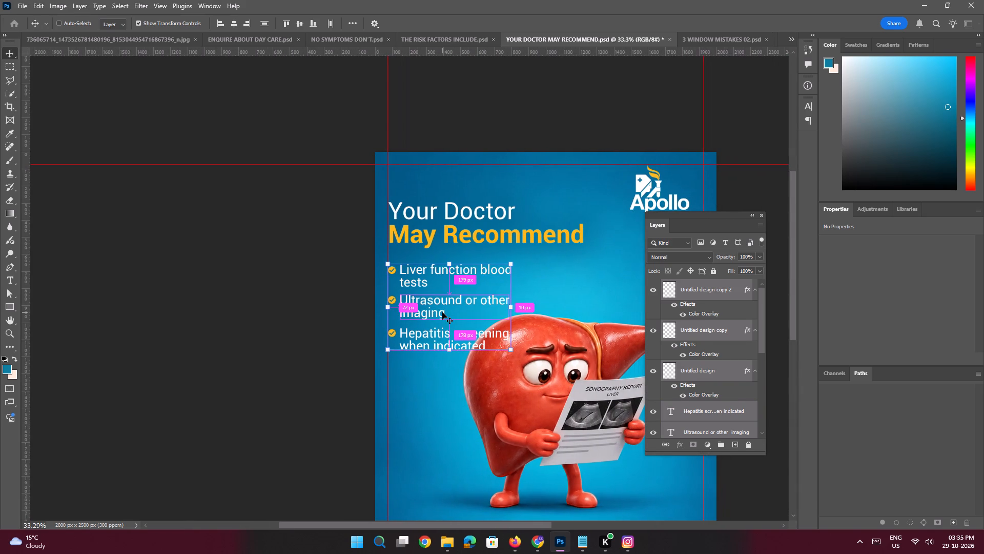
pyautogui.hotkey('ctrl', 'g')
# Scale the grouped test list down proportionally, keeping its upper-left corner fixed on the margin guide.
pyautogui.moveTo(512, 352); pyautogui.dragTo(501, 347)
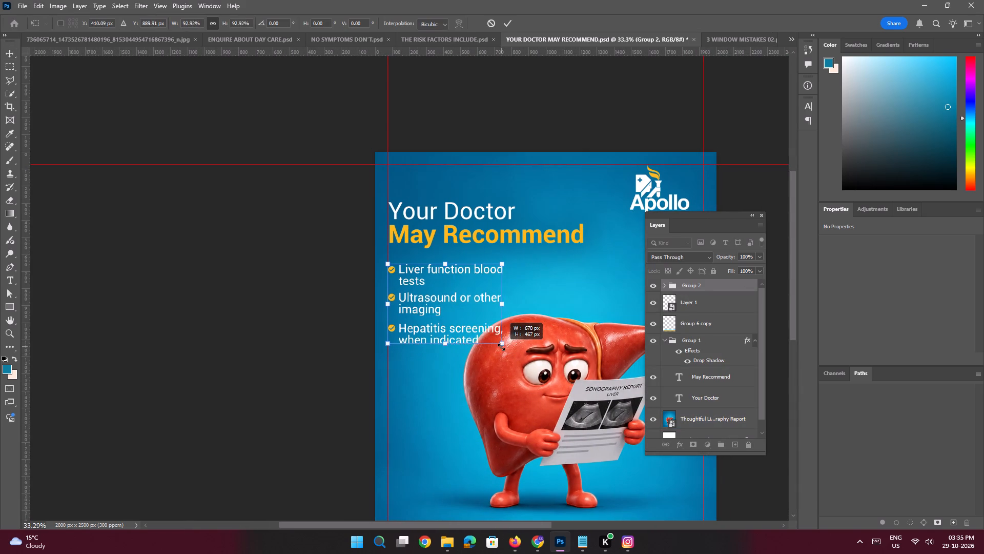
pyautogui.moveTo(501, 347); pyautogui.dragTo(489, 340)
pyautogui.press('Return')
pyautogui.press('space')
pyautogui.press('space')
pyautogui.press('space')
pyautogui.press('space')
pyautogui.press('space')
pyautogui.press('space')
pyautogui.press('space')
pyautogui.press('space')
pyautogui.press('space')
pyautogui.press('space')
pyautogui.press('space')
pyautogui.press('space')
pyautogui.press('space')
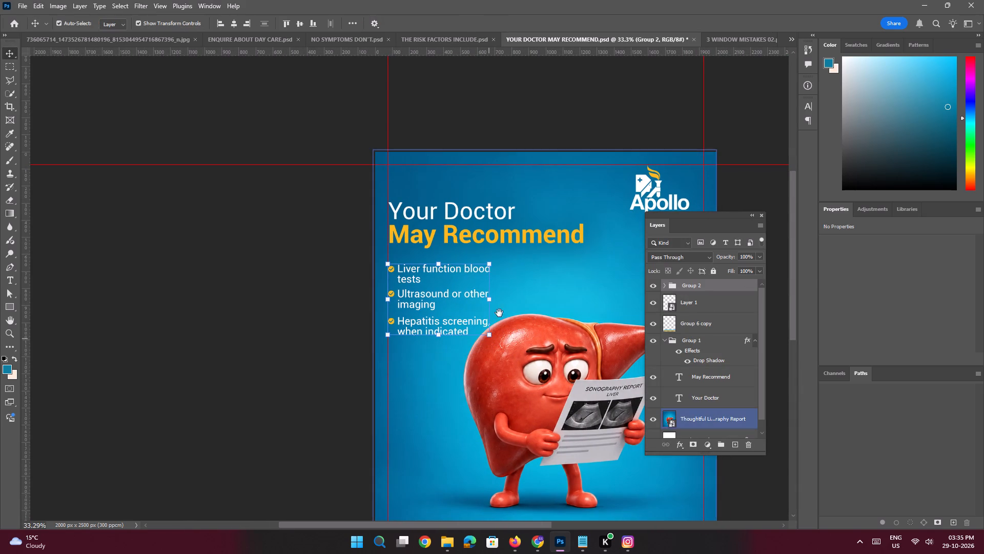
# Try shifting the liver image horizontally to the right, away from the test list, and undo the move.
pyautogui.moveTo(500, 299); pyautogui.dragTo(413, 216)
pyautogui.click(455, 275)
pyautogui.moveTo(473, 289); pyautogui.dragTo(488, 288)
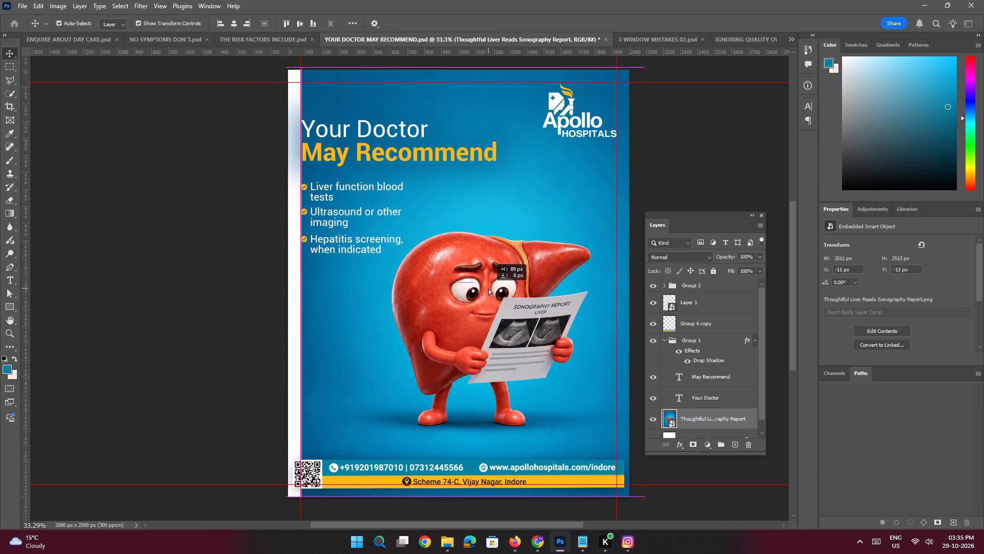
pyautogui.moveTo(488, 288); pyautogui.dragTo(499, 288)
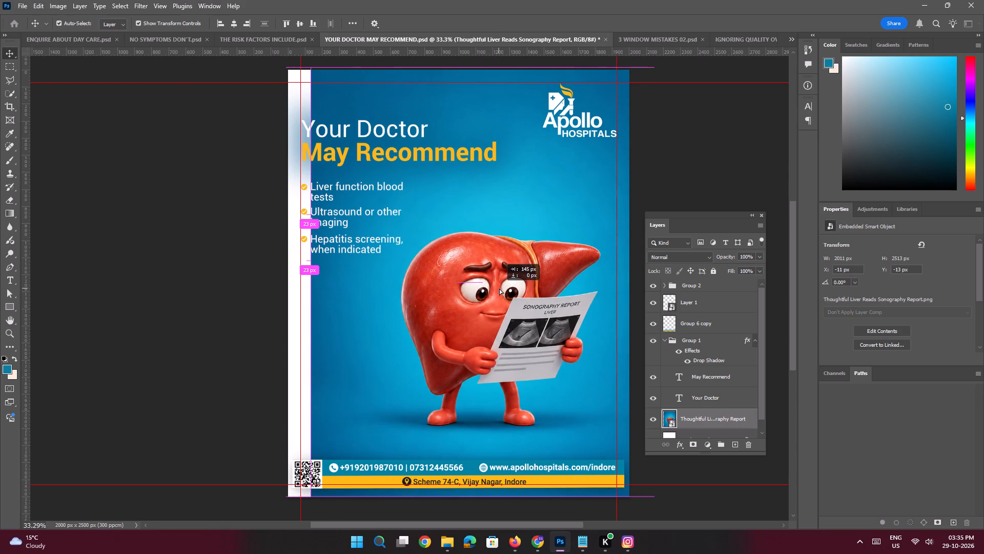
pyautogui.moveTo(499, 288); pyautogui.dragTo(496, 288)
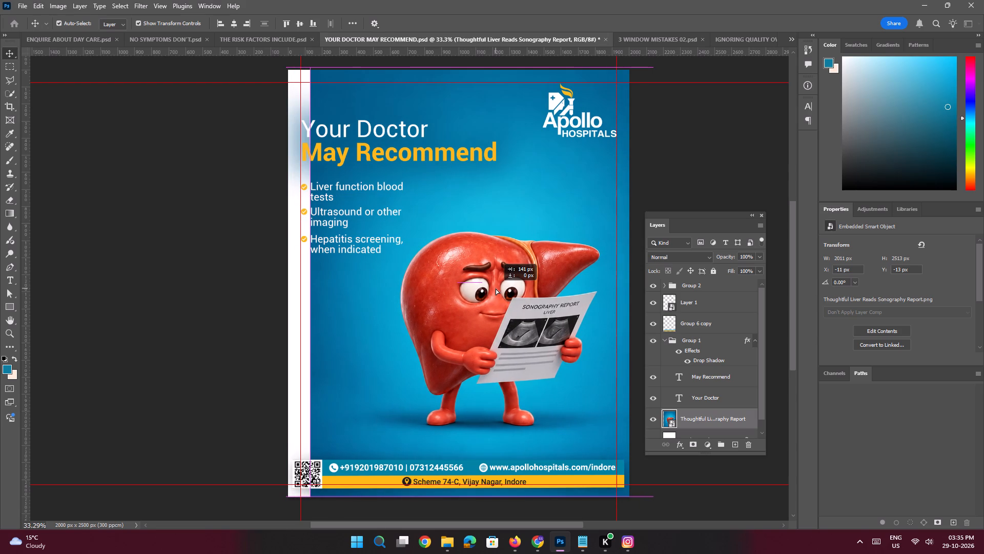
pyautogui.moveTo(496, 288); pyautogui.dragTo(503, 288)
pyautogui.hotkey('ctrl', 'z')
# Undo the last proportional scaling of the grouped recommended-test list.
pyautogui.hotkey('ctrl', 'z')
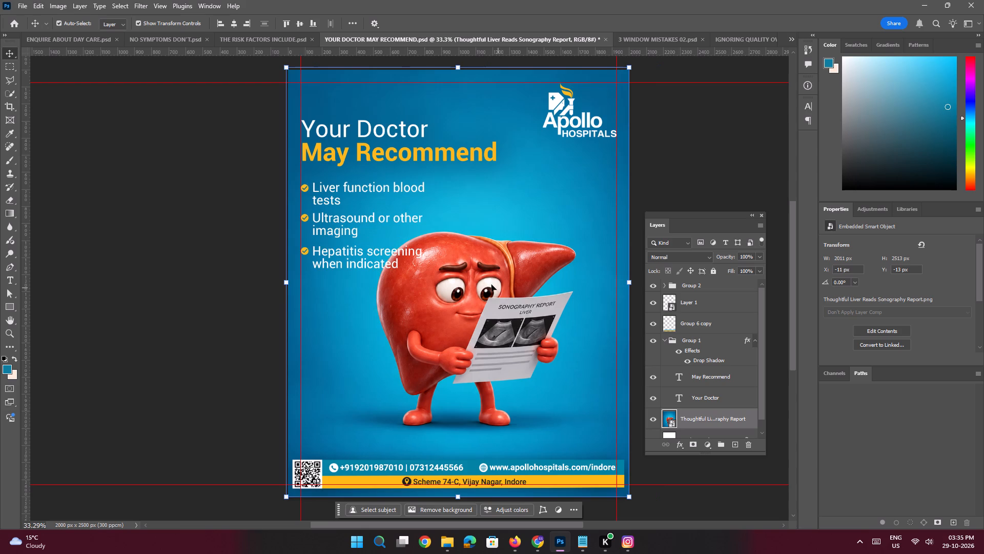
# Move the liver image horizontally to the right, to X 222 px, keeping its vertical position.
pyautogui.click(487, 283)
pyautogui.keyDown('shift'); pyautogui.moveTo(489, 284); pyautogui.dragTo(525, 285); pyautogui.keyUp('shift')
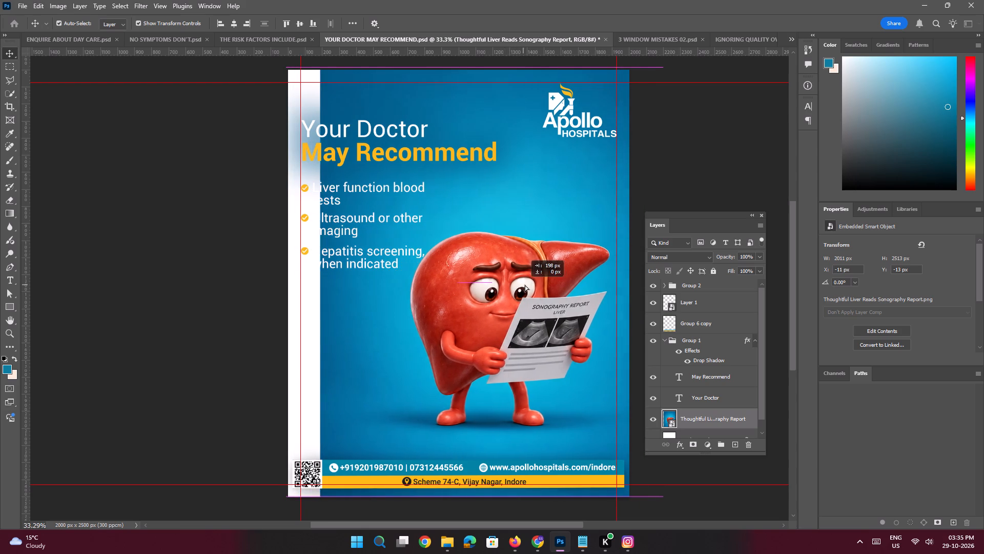
pyautogui.keyDown('shift'); pyautogui.moveTo(525, 285); pyautogui.dragTo(529, 285); pyautogui.keyUp('shift')
pyautogui.hotkey('ctrl', 'space')
pyautogui.hotkey('ctrl', 'space')
pyautogui.keyDown('ctrl'); pyautogui.moveTo(456, 272); pyautogui.dragTo(437, 266); pyautogui.keyUp('ctrl')
pyautogui.keyDown('ctrl'); pyautogui.moveTo(449, 291); pyautogui.dragTo(440, 289); pyautogui.keyUp('ctrl')
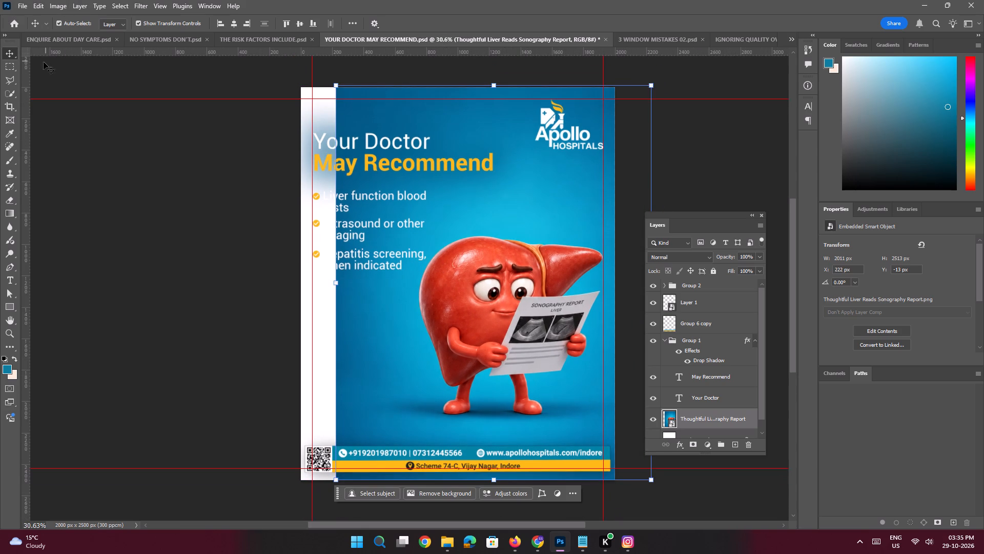
# Rasterize the liver image layer and fill the blank strip, 250 px wide along the canvas's left edge, with matching blue background; deselect.
pyautogui.click(10, 68)
pyautogui.press('space')
pyautogui.press('space')
pyautogui.press('space')
pyautogui.press('space')
pyautogui.moveTo(228, 134); pyautogui.dragTo(232, 145)
pyautogui.moveTo(262, 91); pyautogui.dragTo(288, 149)
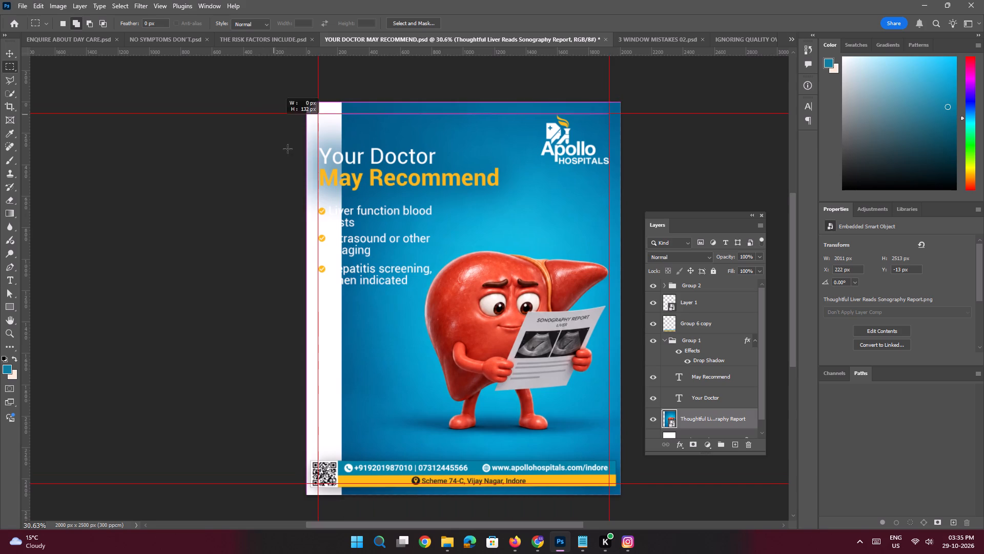
pyautogui.moveTo(288, 149); pyautogui.dragTo(345, 522)
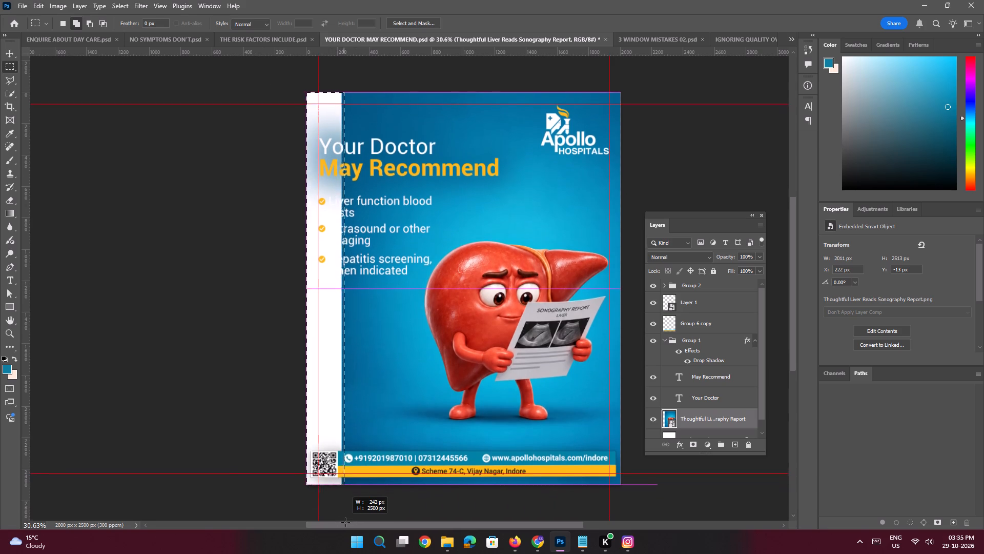
pyautogui.moveTo(345, 522); pyautogui.dragTo(345, 522)
pyautogui.press('e')
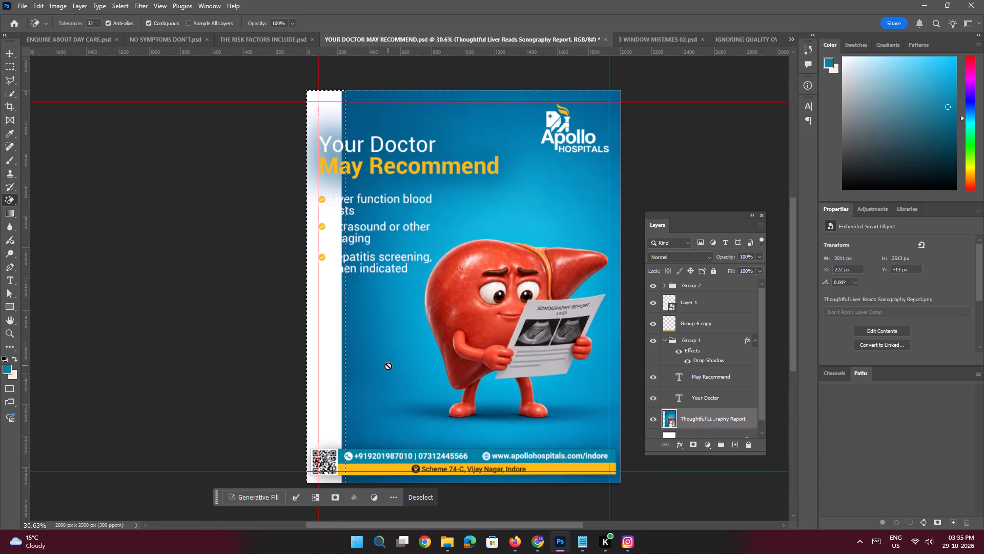
pyautogui.click(388, 366)
pyautogui.click(449, 201)
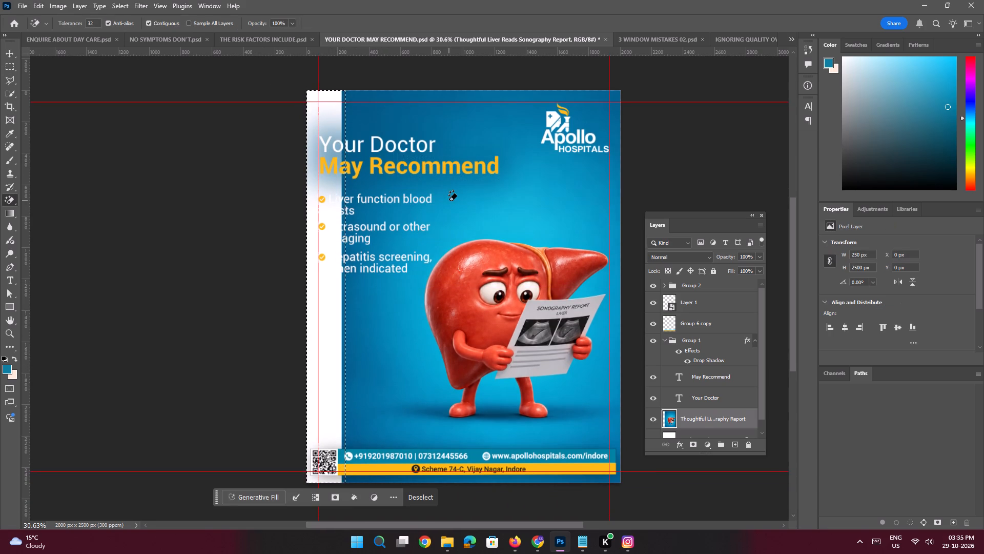
pyautogui.hotkey('shift', 'BackSpace')
pyautogui.press('Return')
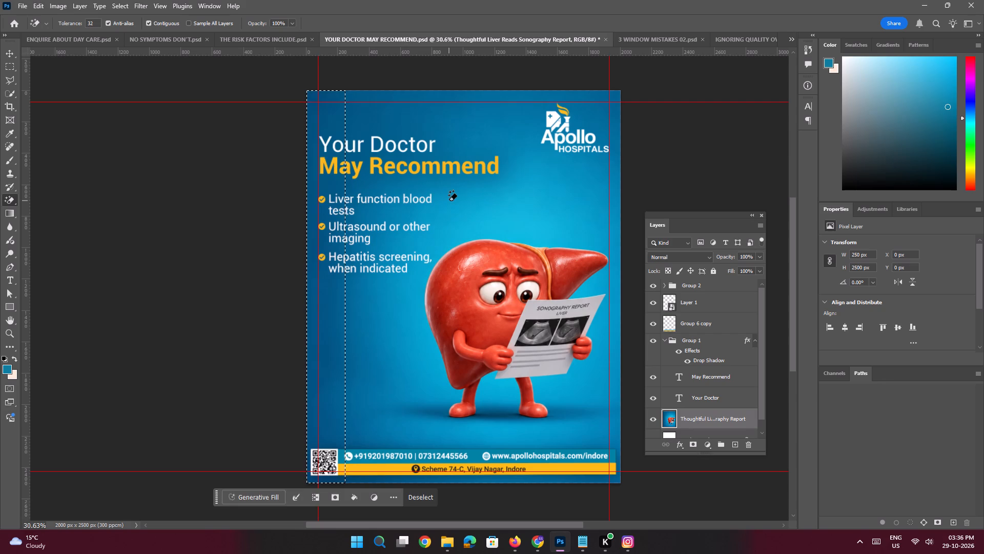
pyautogui.hotkey('ctrl', 'd')
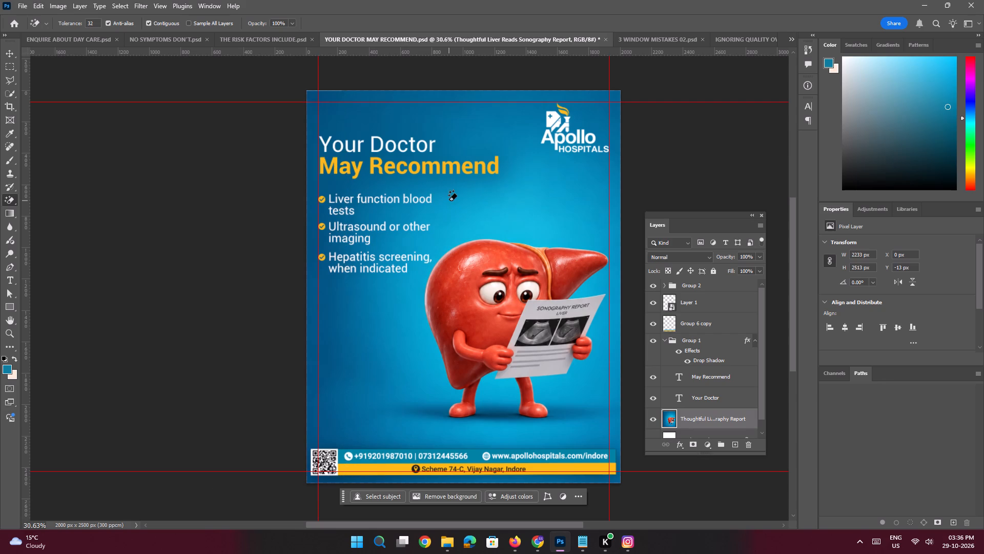
# Set Auto-Select to Group and scale the heading and test-list groups up slightly together, keeping their upper-left corner fixed.
pyautogui.click(12, 54)
pyautogui.click(67, 186)
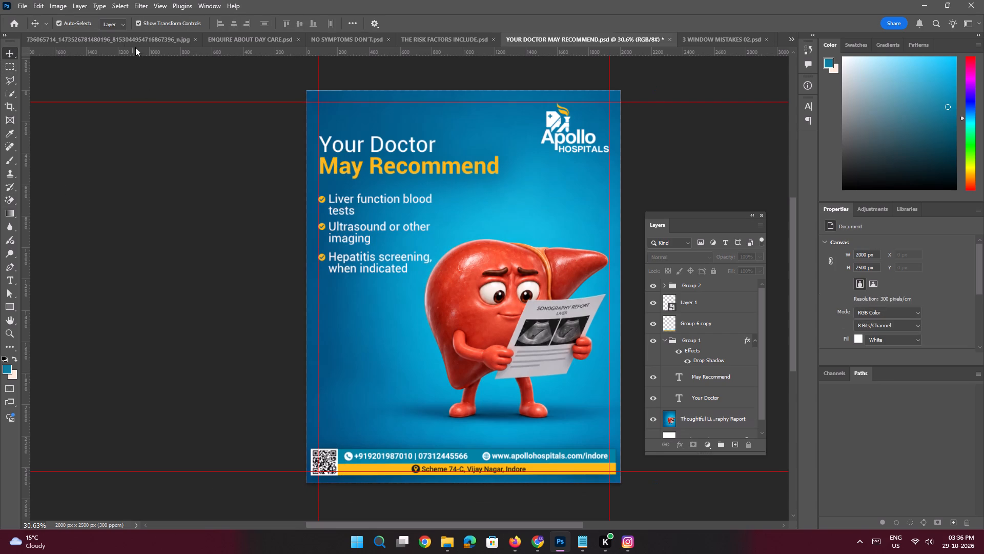
pyautogui.click(118, 20)
pyautogui.click(118, 34)
pyautogui.click(115, 122)
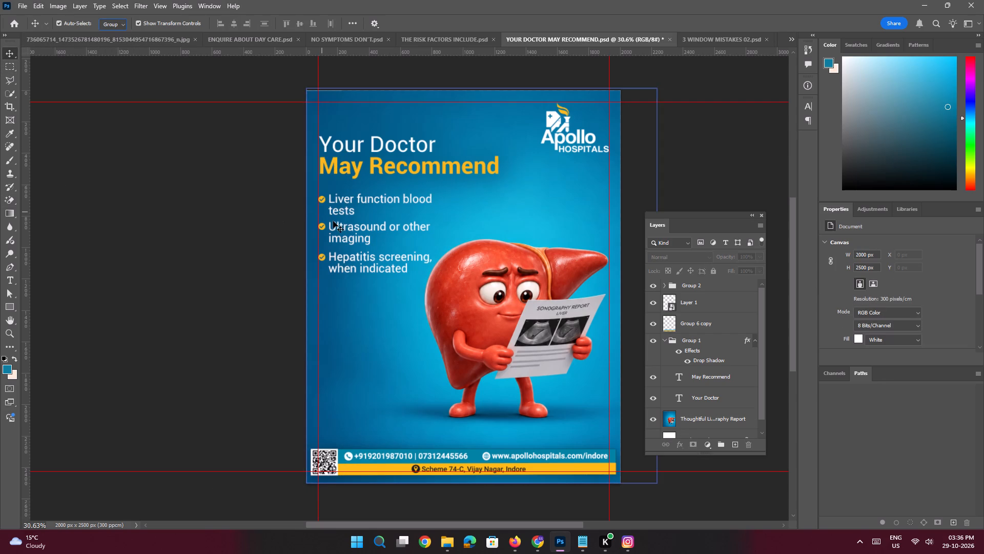
pyautogui.click(342, 224)
pyautogui.keyDown('shift'); pyautogui.click(365, 164); pyautogui.keyUp('shift')
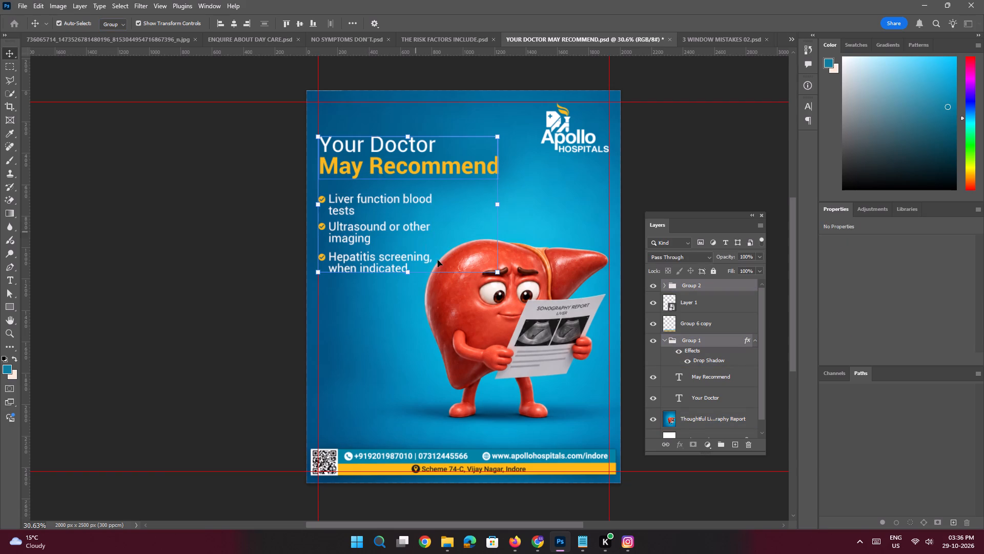
pyautogui.moveTo(500, 273); pyautogui.dragTo(506, 278)
pyautogui.press('Return')
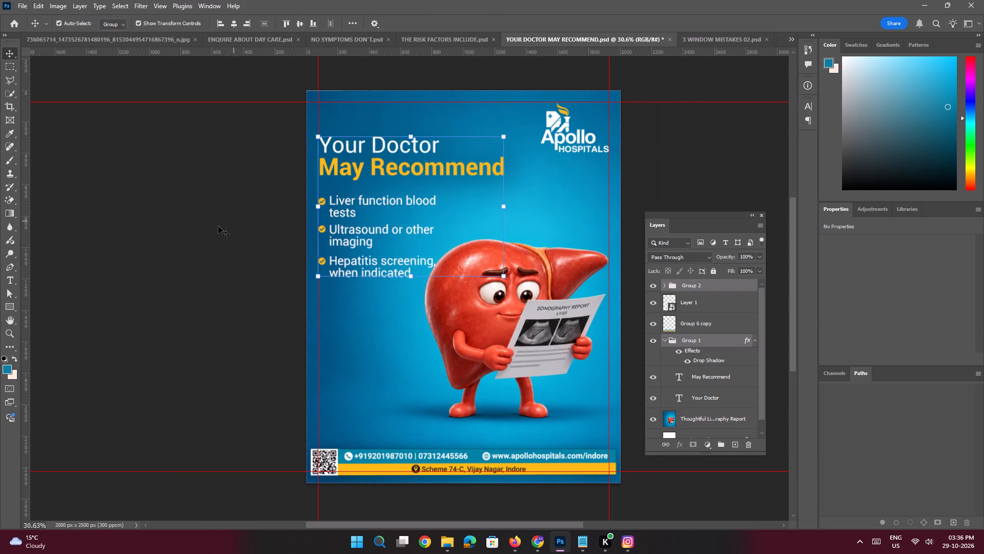
pyautogui.click(218, 227)
# Scale the heading and test-list groups together to 96.70%, keeping their upper-left corner on the margin guide.
pyautogui.press('space')
pyautogui.press('space')
pyautogui.press('space')
pyautogui.press('space')
pyautogui.press('space')
pyautogui.press('space')
pyautogui.press('space')
pyautogui.press('space')
pyautogui.press('space')
pyautogui.press('space')
pyautogui.press('space')
pyautogui.press('space')
pyautogui.press('space')
pyautogui.press('space')
pyautogui.press('space')
pyautogui.press('space')
pyautogui.press('space')
pyautogui.press('space')
pyautogui.press('space')
pyautogui.press('space')
pyautogui.moveTo(376, 242); pyautogui.dragTo(359, 206)
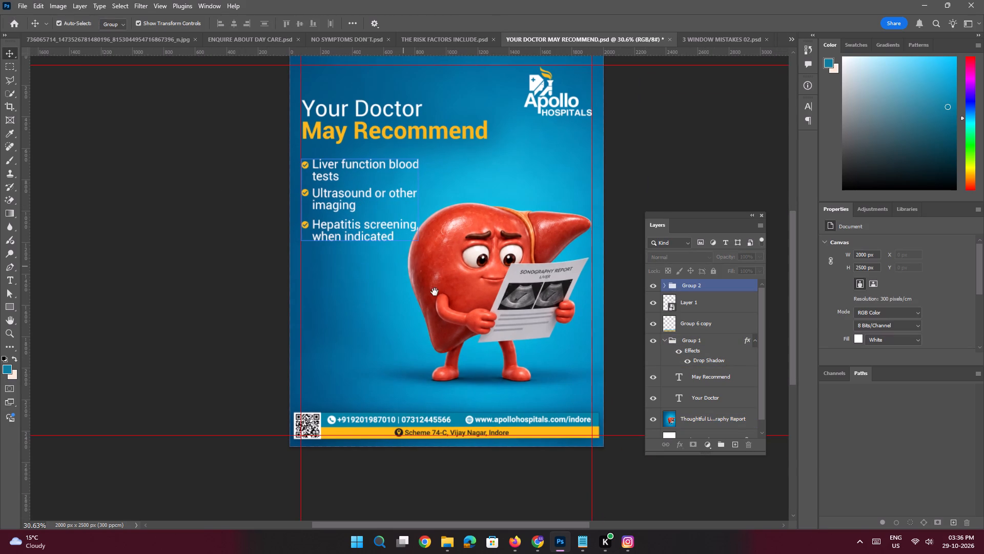
pyautogui.click(399, 225)
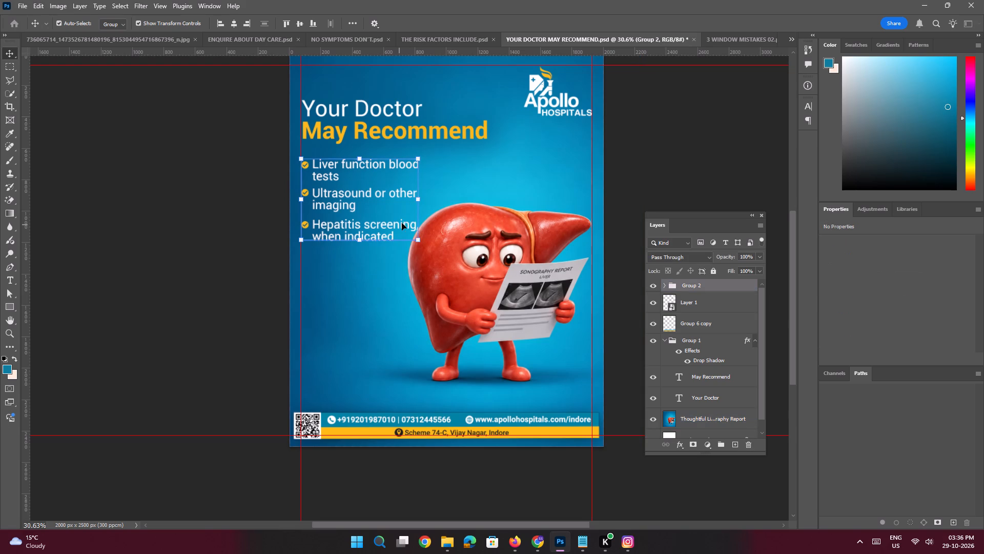
pyautogui.keyDown('shift'); pyautogui.click(417, 129); pyautogui.keyUp('shift')
pyautogui.moveTo(488, 242); pyautogui.dragTo(480, 240)
pyautogui.press('Return')
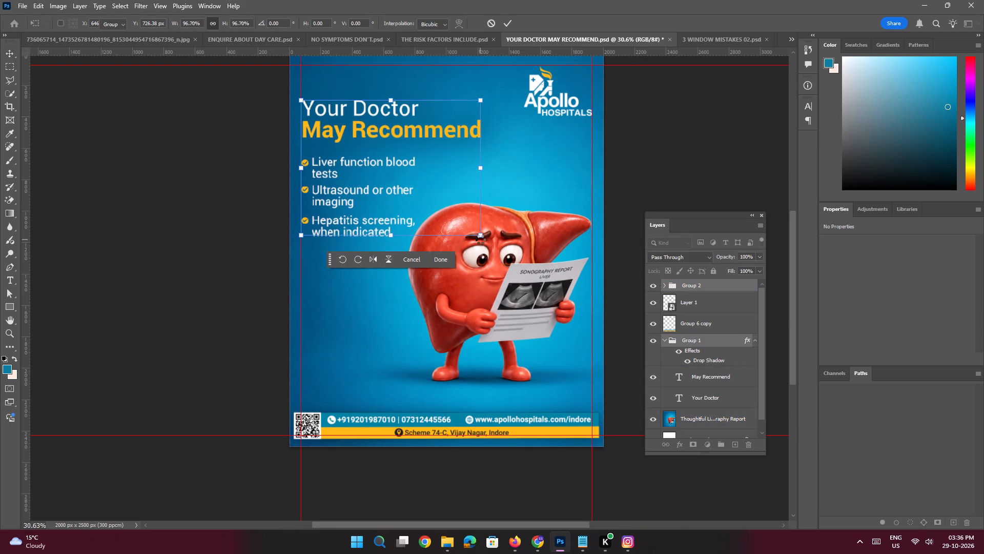
pyautogui.click(219, 210)
# Scale the liver image layer proportionally to 94.25% and reposition it at X 119 px, Y -125 px.
pyautogui.press('space')
pyautogui.press('space')
pyautogui.press('space')
pyautogui.press('space')
pyautogui.press('space')
pyautogui.press('space')
pyautogui.press('space')
pyautogui.press('space')
pyautogui.press('space')
pyautogui.press('space')
pyautogui.press('space')
pyautogui.press('space')
pyautogui.press('space')
pyautogui.press('space')
pyautogui.press('space')
pyautogui.press('space')
pyautogui.press('space')
pyautogui.press('space')
pyautogui.press('space')
pyautogui.press('space')
pyautogui.moveTo(357, 270); pyautogui.dragTo(341, 259)
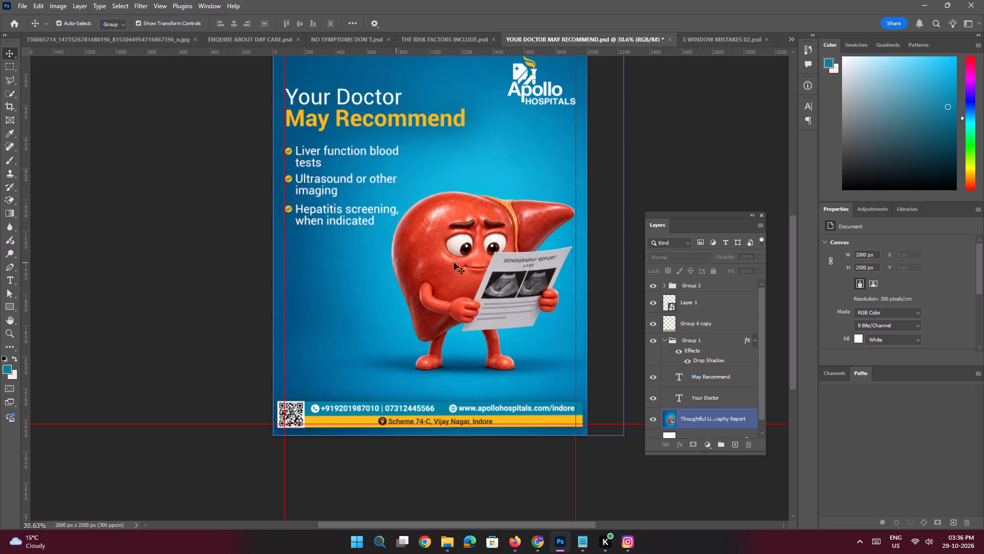
pyautogui.click(483, 252)
pyautogui.moveTo(478, 263); pyautogui.dragTo(489, 224)
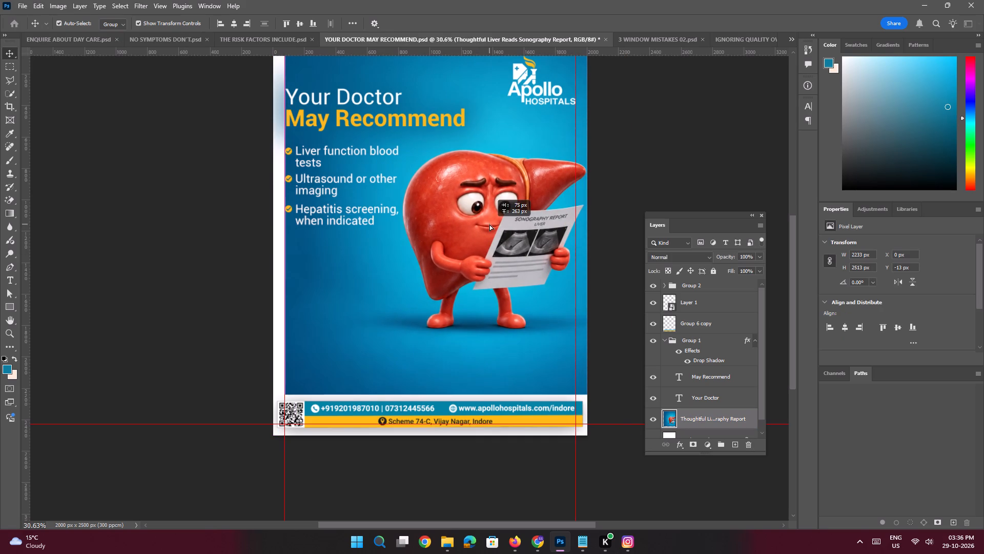
pyautogui.moveTo(489, 224); pyautogui.dragTo(485, 218)
pyautogui.press('space')
pyautogui.keyDown('ctrl'); pyautogui.moveTo(503, 268); pyautogui.dragTo(486, 263); pyautogui.keyUp('ctrl')
pyautogui.keyDown('alt'); pyautogui.moveTo(600, 363); pyautogui.dragTo(590, 359); pyautogui.keyUp('alt')
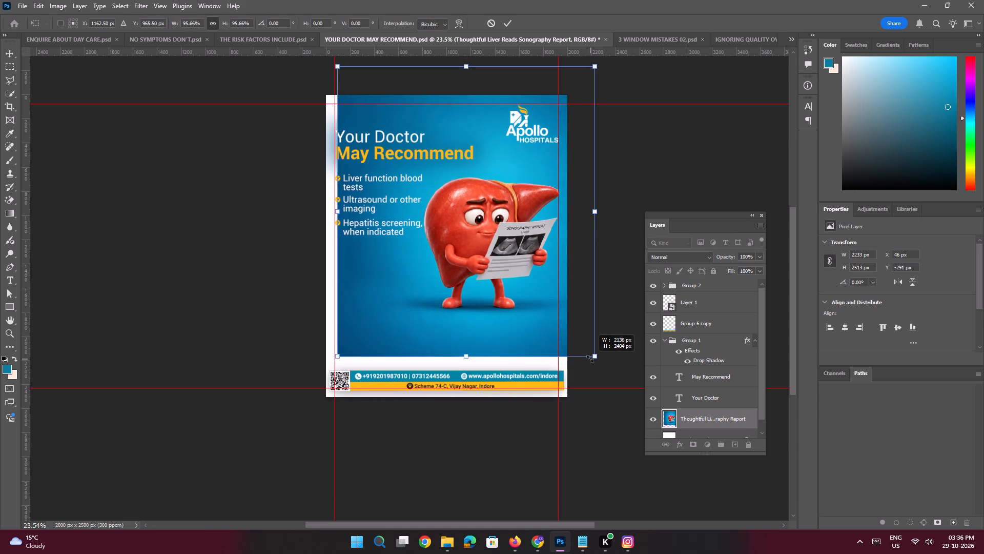
pyautogui.keyDown('alt'); pyautogui.moveTo(590, 359); pyautogui.dragTo(588, 358); pyautogui.keyUp('alt')
pyautogui.moveTo(503, 261); pyautogui.dragTo(505, 273)
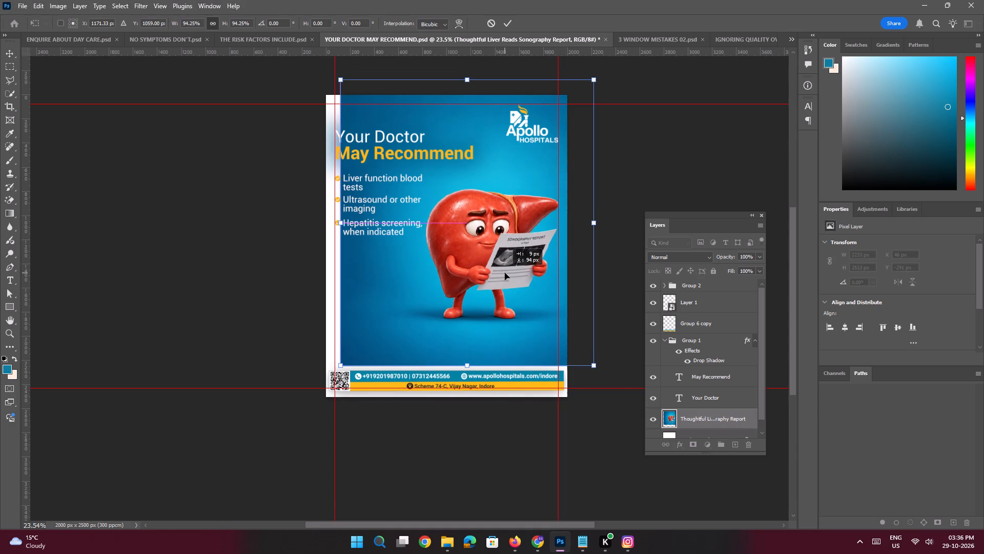
pyautogui.moveTo(505, 273); pyautogui.dragTo(504, 273)
pyautogui.press('Return')
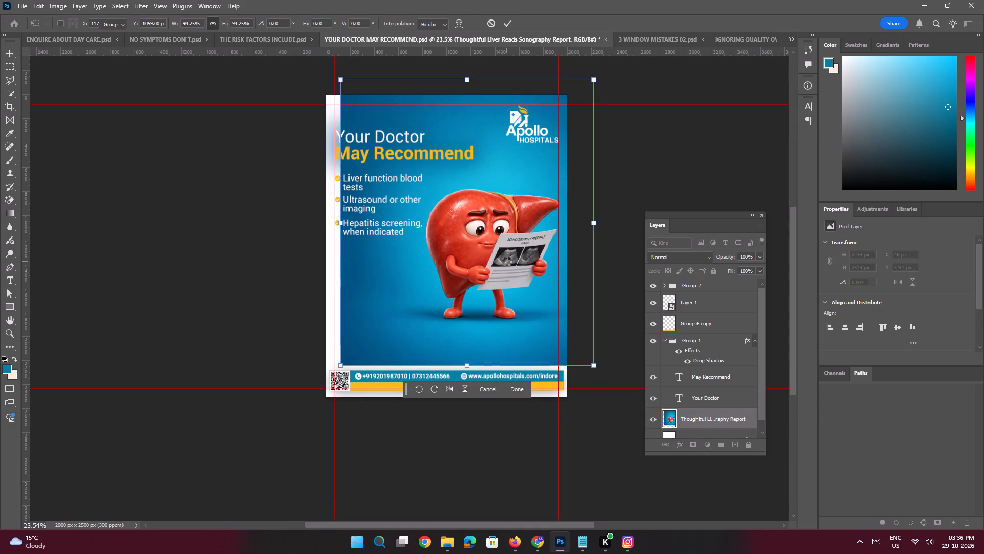
# Fill the blank 147 px strip along the canvas's left edge and the blank band behind the footer with matching blue background; deselect.
pyautogui.press('space')
pyautogui.press('space')
pyautogui.press('space')
pyautogui.press('space')
pyautogui.press('space')
pyautogui.press('space')
pyautogui.press('space')
pyautogui.press('space')
pyautogui.moveTo(488, 227); pyautogui.dragTo(488, 236)
pyautogui.click(12, 70)
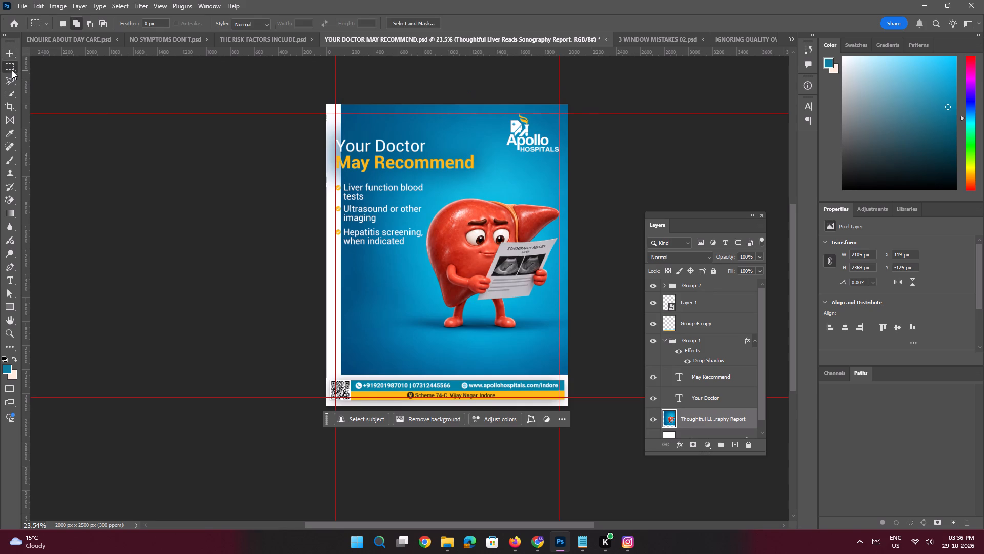
pyautogui.moveTo(297, 93); pyautogui.dragTo(343, 380)
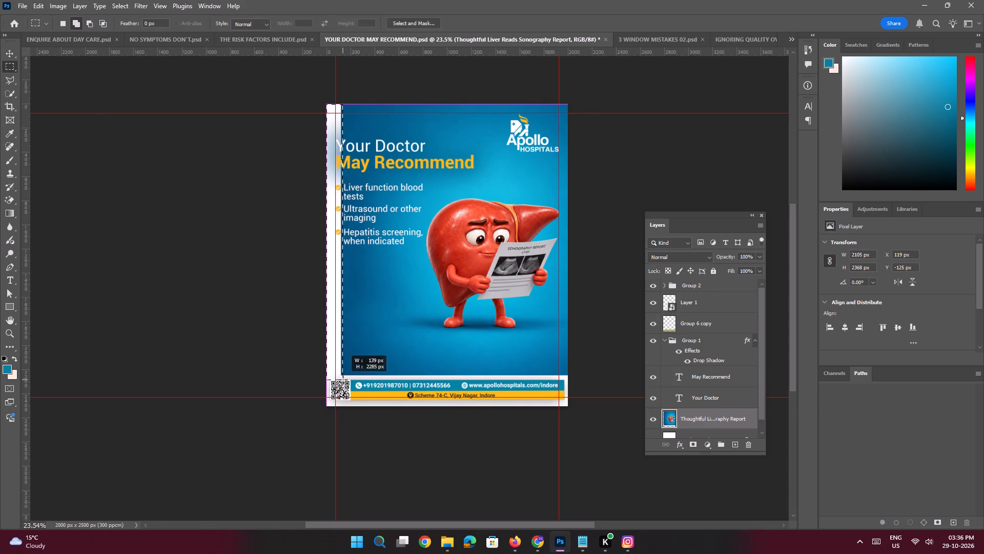
pyautogui.moveTo(343, 380); pyautogui.dragTo(344, 434)
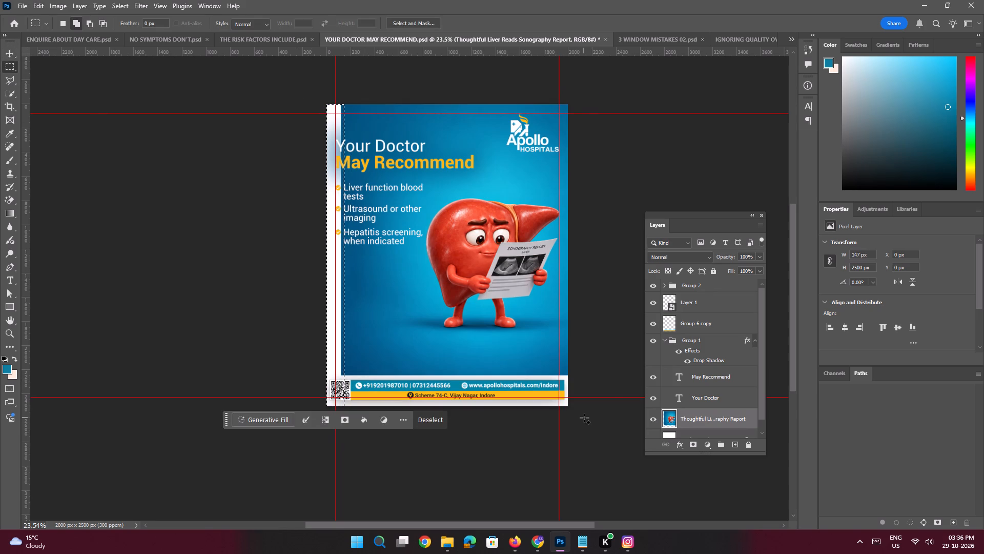
pyautogui.keyDown('shift'); pyautogui.moveTo(584, 418); pyautogui.dragTo(333, 372); pyautogui.keyUp('shift')
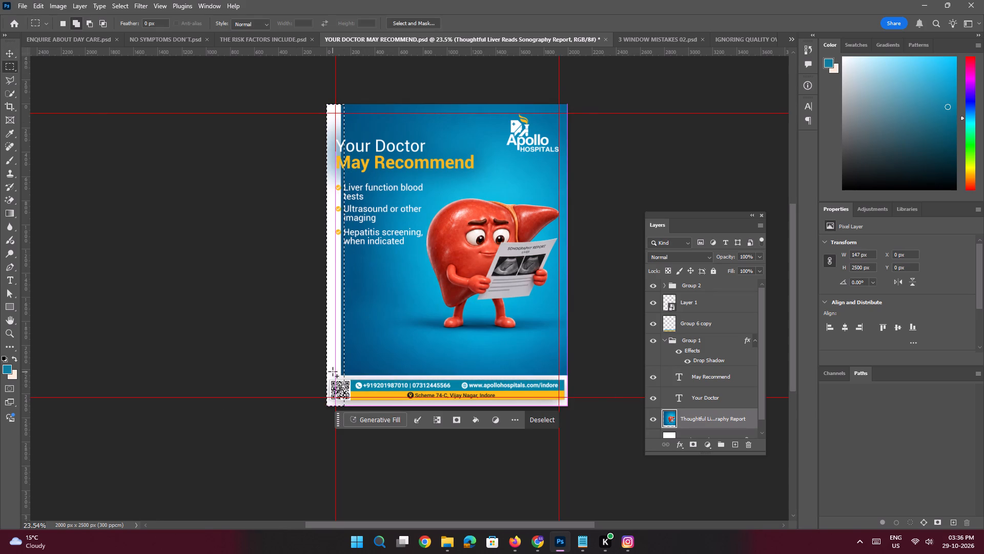
pyautogui.hotkey('shift', 'BackSpace')
pyautogui.press('Return')
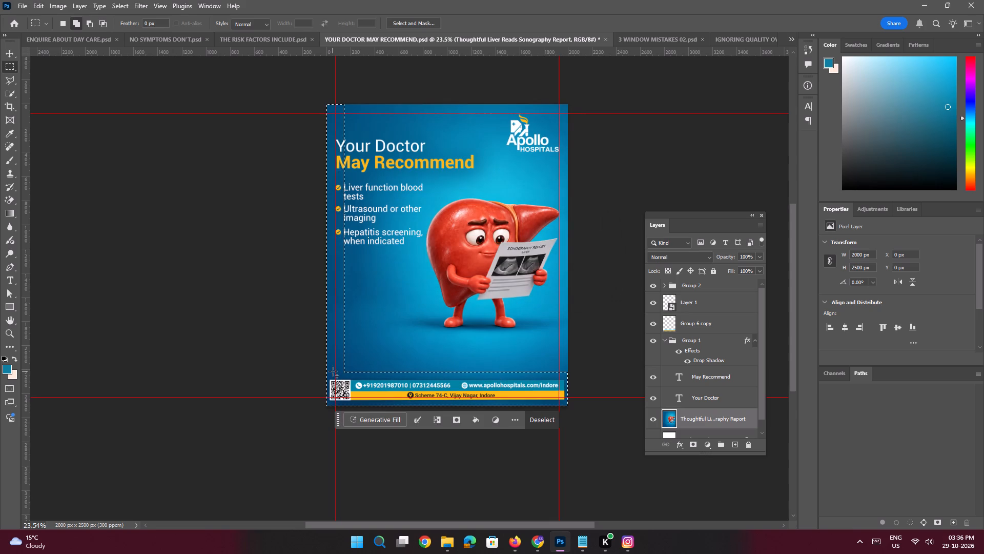
pyautogui.hotkey('ctrl', 'd')
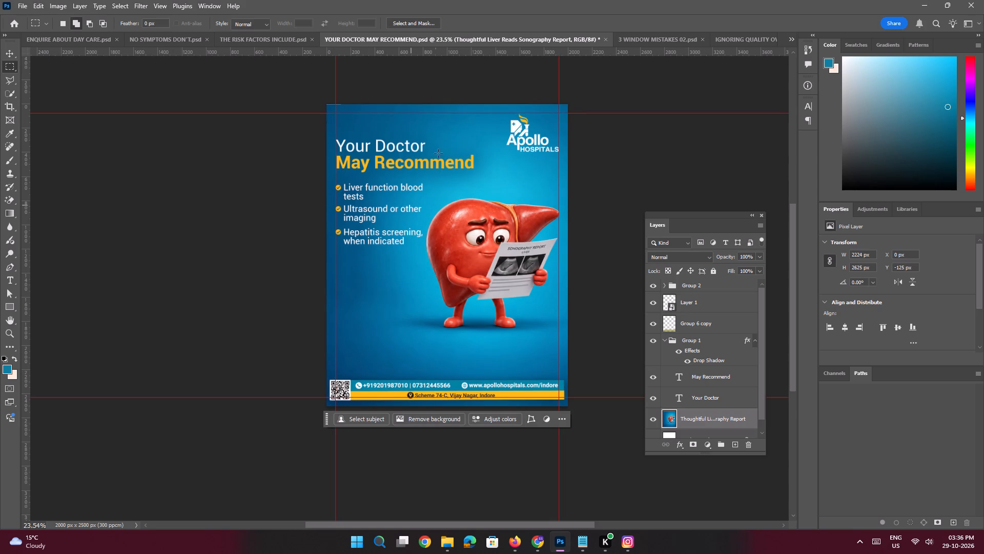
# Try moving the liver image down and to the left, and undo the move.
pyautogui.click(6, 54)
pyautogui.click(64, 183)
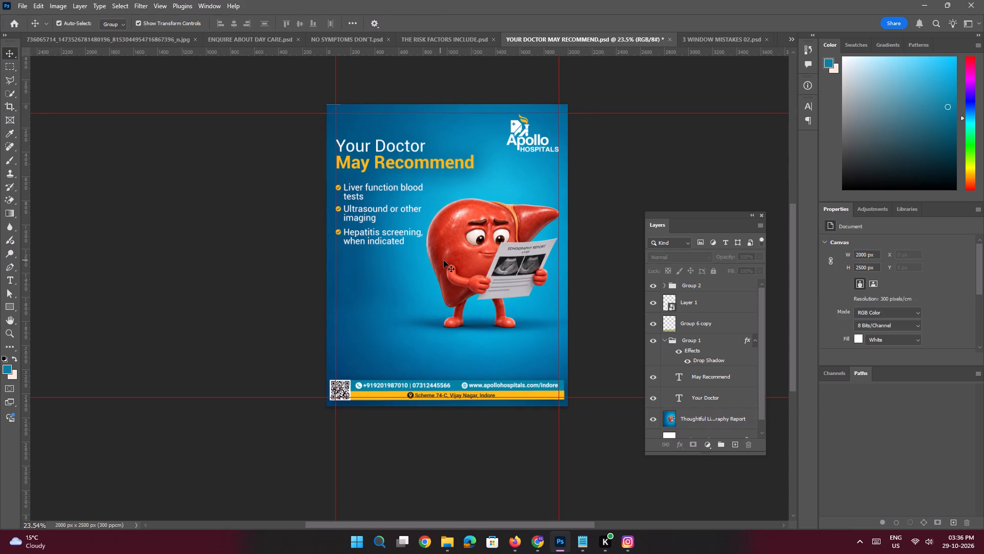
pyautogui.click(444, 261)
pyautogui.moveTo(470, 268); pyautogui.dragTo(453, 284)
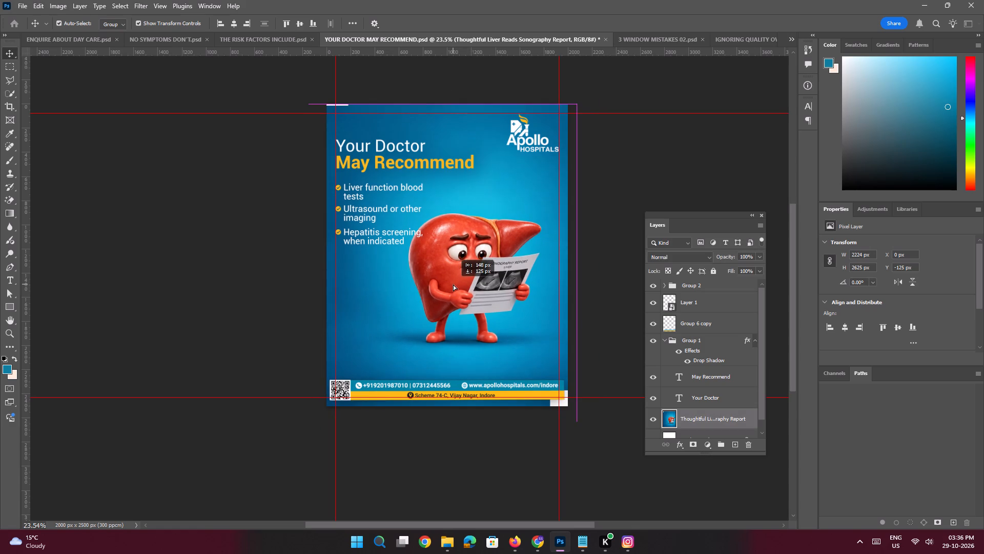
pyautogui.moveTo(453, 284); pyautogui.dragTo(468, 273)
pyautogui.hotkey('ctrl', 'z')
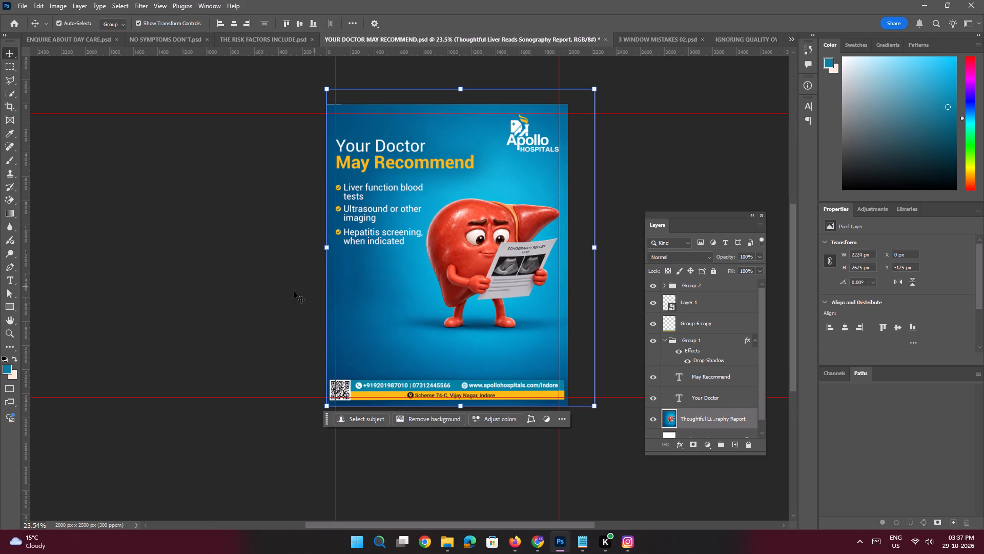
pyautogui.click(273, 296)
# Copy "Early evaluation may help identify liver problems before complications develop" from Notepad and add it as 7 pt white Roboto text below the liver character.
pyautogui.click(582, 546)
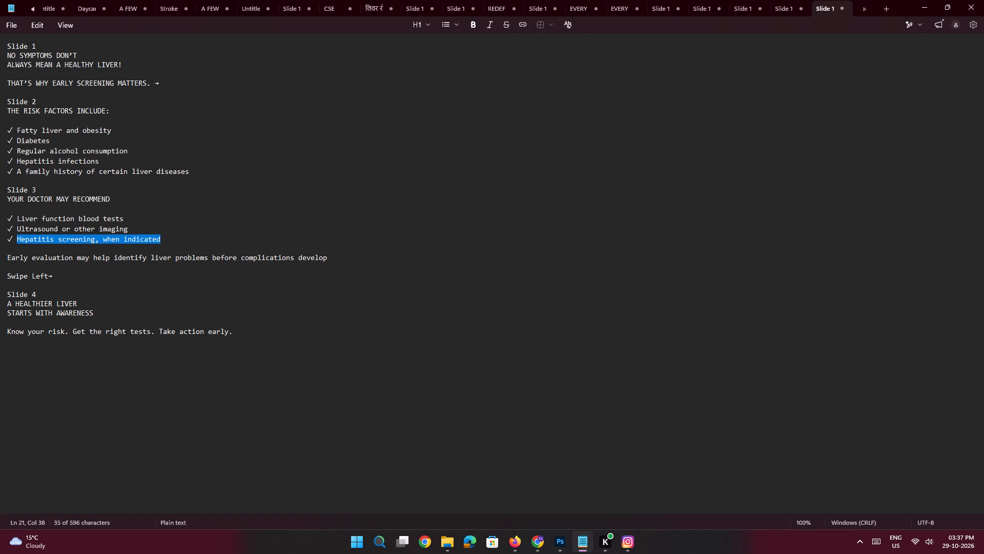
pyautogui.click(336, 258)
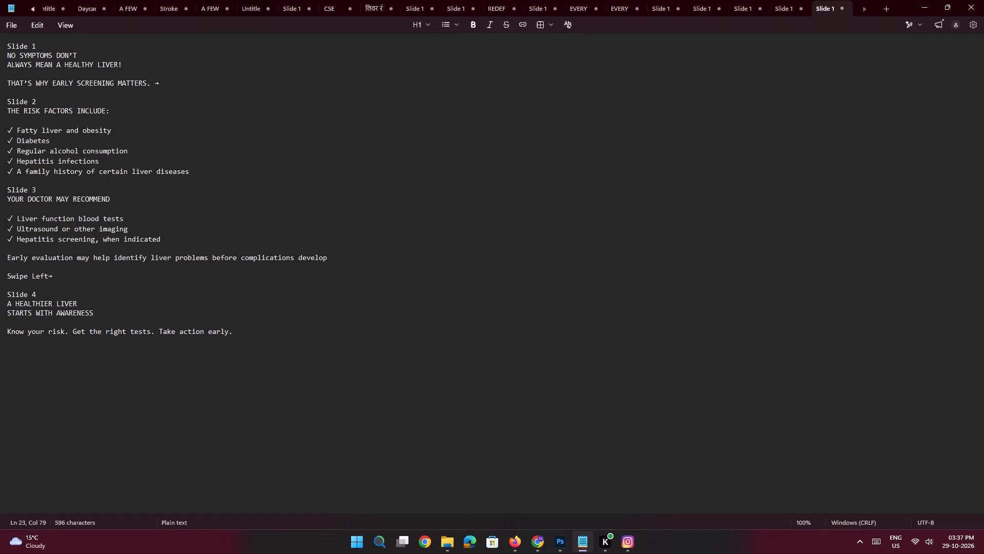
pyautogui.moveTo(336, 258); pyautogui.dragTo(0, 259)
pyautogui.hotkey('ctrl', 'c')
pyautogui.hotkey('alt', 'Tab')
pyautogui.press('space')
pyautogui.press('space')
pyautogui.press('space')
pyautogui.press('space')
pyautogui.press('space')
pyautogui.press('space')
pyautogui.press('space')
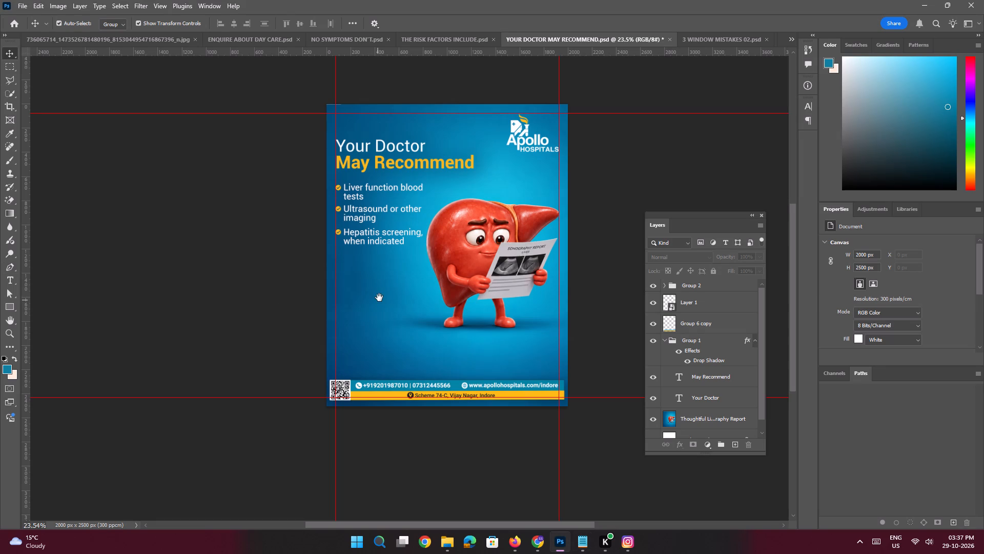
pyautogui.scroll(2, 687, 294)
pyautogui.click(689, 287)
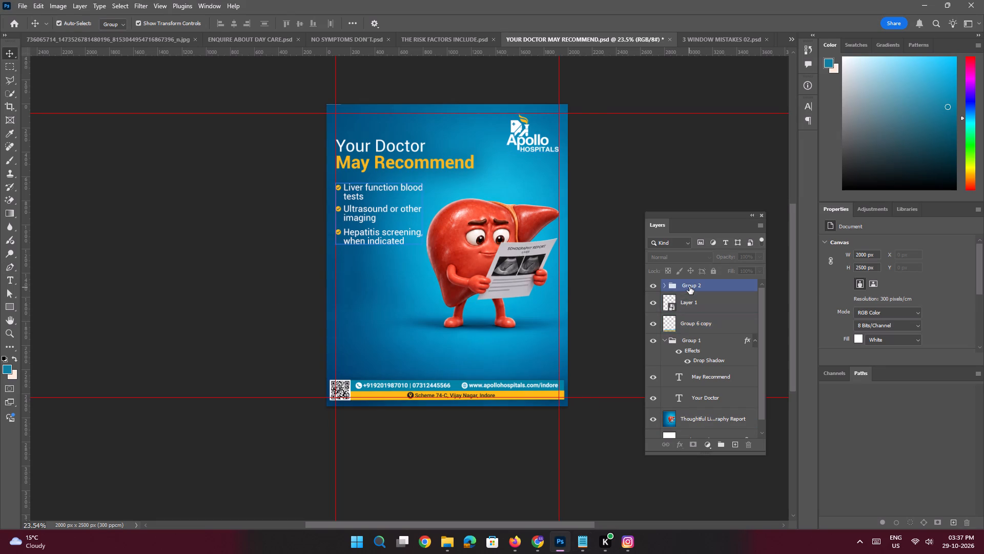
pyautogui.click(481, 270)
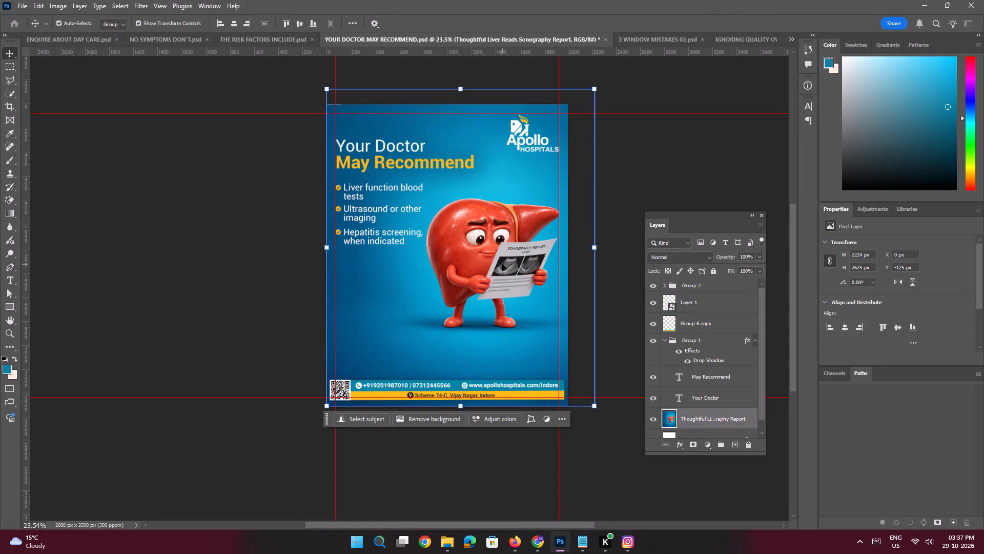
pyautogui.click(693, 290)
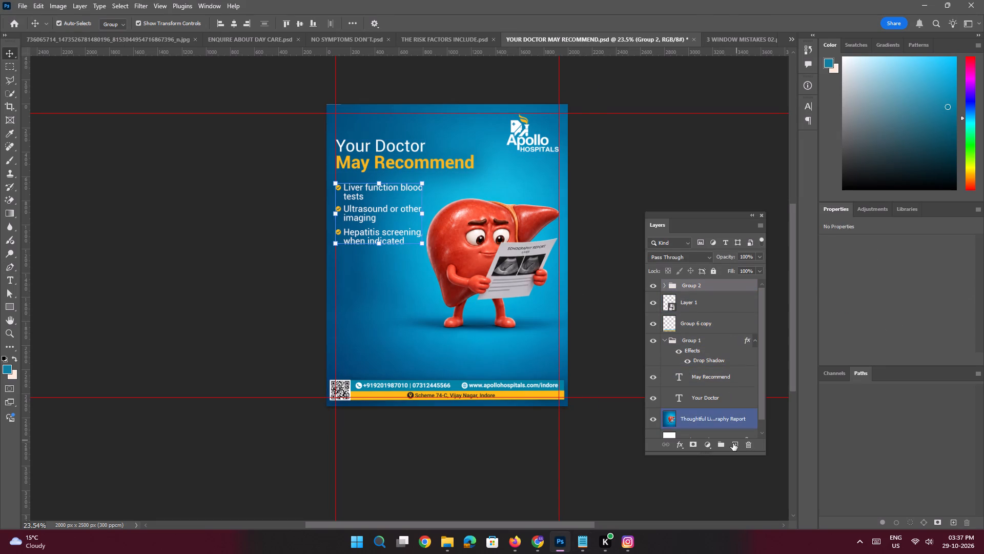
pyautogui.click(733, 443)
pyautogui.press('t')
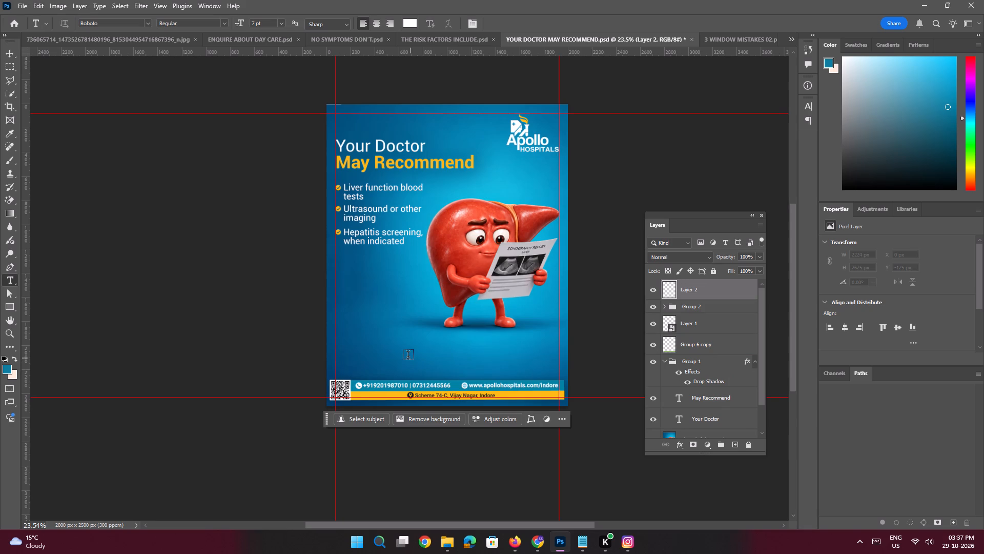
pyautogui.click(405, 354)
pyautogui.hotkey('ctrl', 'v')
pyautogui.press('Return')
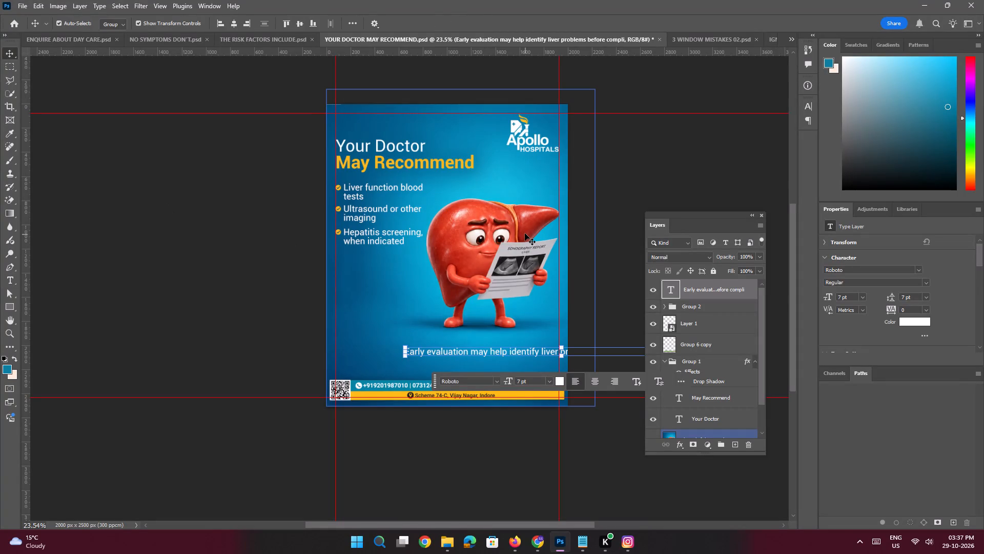
pyautogui.hotkey('ctrl', 'z')
pyautogui.hotkey('ctrl', 'z')
pyautogui.hotkey('ctrl', 'z')
pyautogui.hotkey('ctrl', 'z')
pyautogui.hotkey('ctrl', 'z')
pyautogui.hotkey('ctrl', 'z')
pyautogui.hotkey('ctrl', 'z')
pyautogui.hotkey('ctrl', 'z')
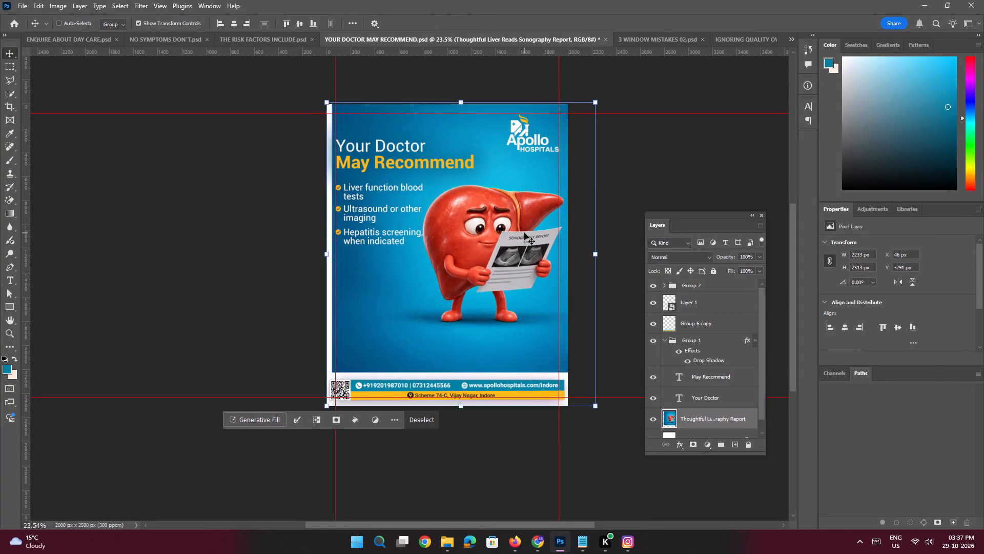
pyautogui.hotkey('ctrl', 'z')
pyautogui.hotkey('ctrl', 'z')
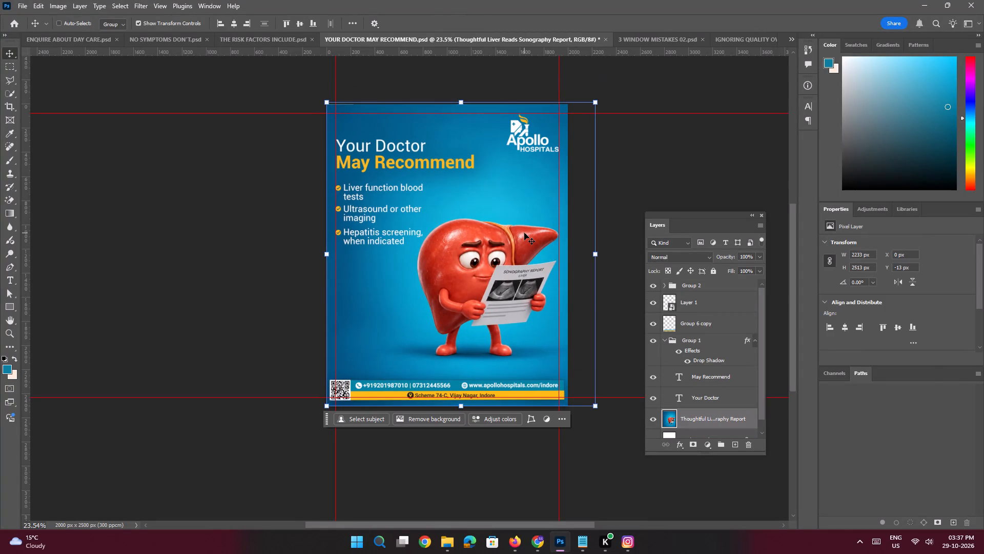
pyautogui.hotkey('ctrl', 'z')
pyautogui.hotkey('ctrl', 'z')
pyautogui.hotkey('ctrl', 'z')
pyautogui.hotkey('ctrl', 'z')
pyautogui.hotkey('ctrl', 'z')
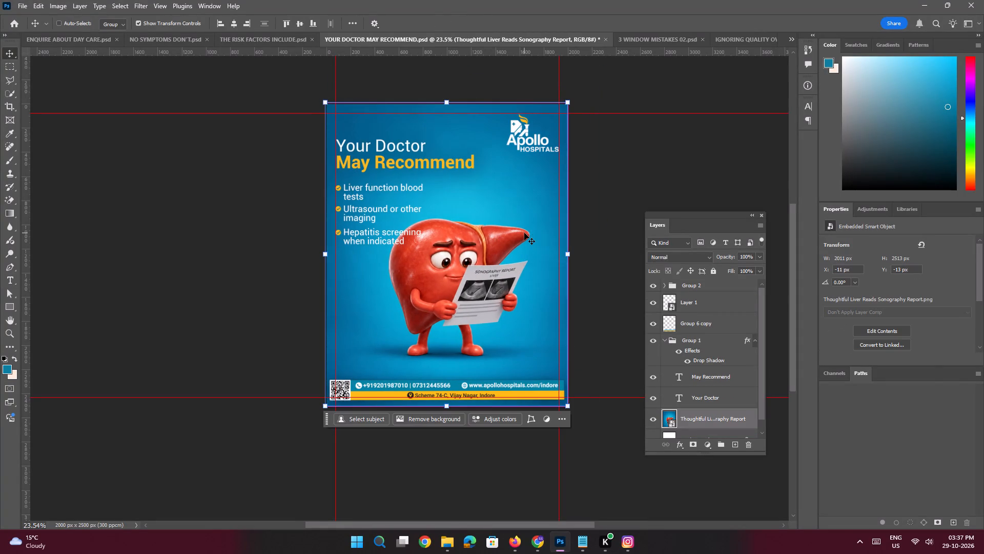
# Move the liver image down 13 px so its top edge sits at Y 0 px.
pyautogui.keyDown('shift'); pyautogui.click(508, 243); pyautogui.keyUp('shift')
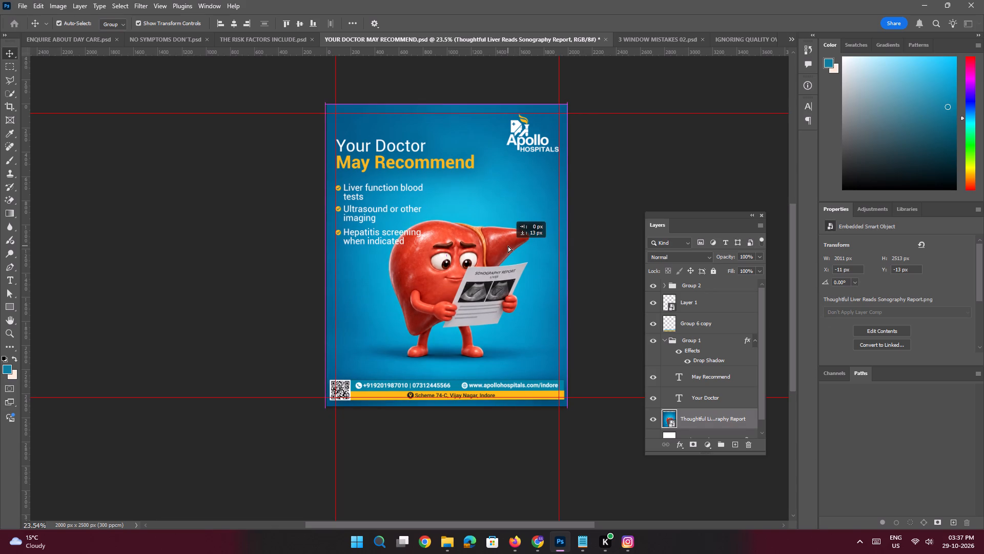
# Move the test-list group straight down over the liver character's left side, clearing the space beneath the heading.
pyautogui.press('space')
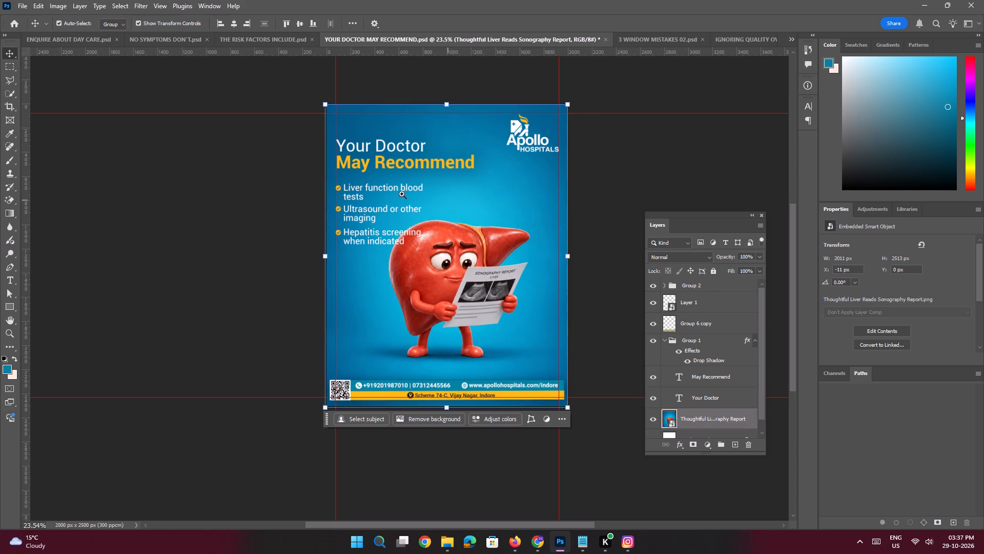
pyautogui.keyDown('ctrl'); pyautogui.moveTo(395, 193); pyautogui.dragTo(406, 223); pyautogui.keyUp('ctrl')
pyautogui.click(361, 212)
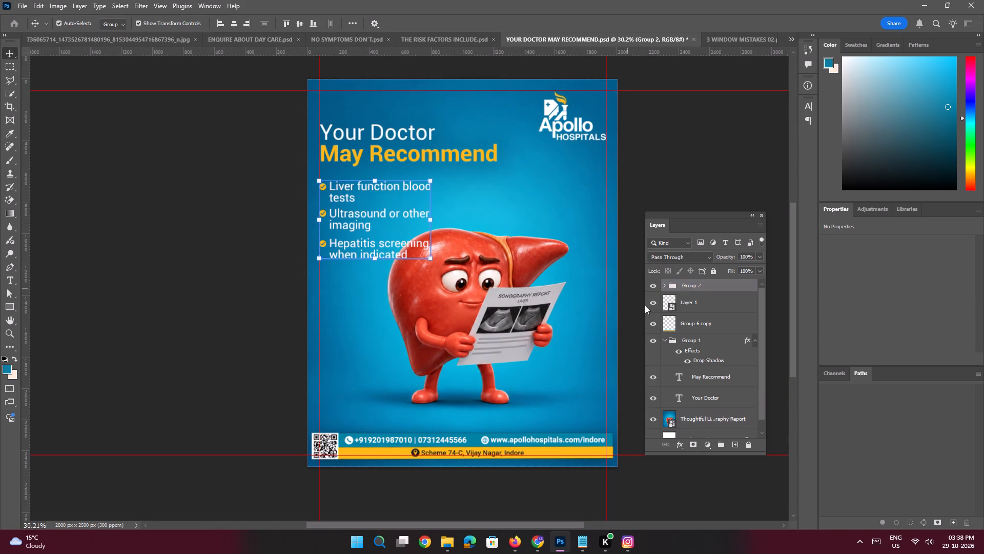
pyautogui.moveTo(368, 221); pyautogui.dragTo(372, 310)
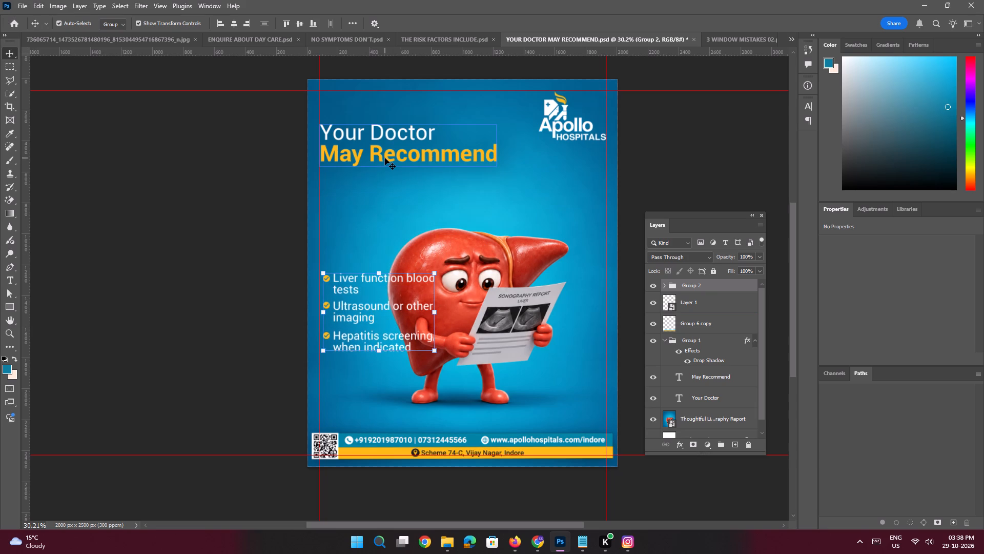
# Add a horizontal guide just above the heading and move the heading group up to align its top with it.
pyautogui.moveTo(598, 54); pyautogui.dragTo(601, 122)
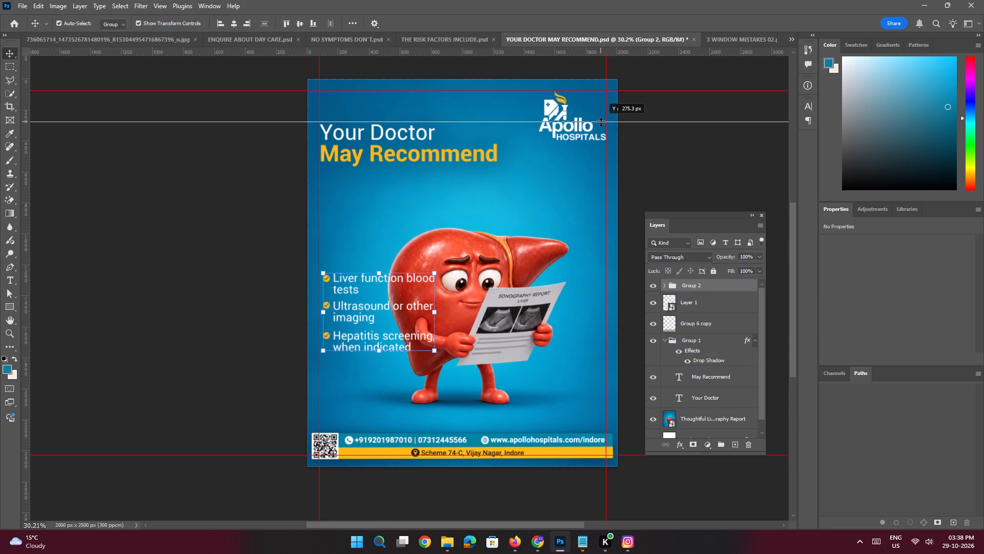
pyautogui.moveTo(601, 122); pyautogui.dragTo(601, 115)
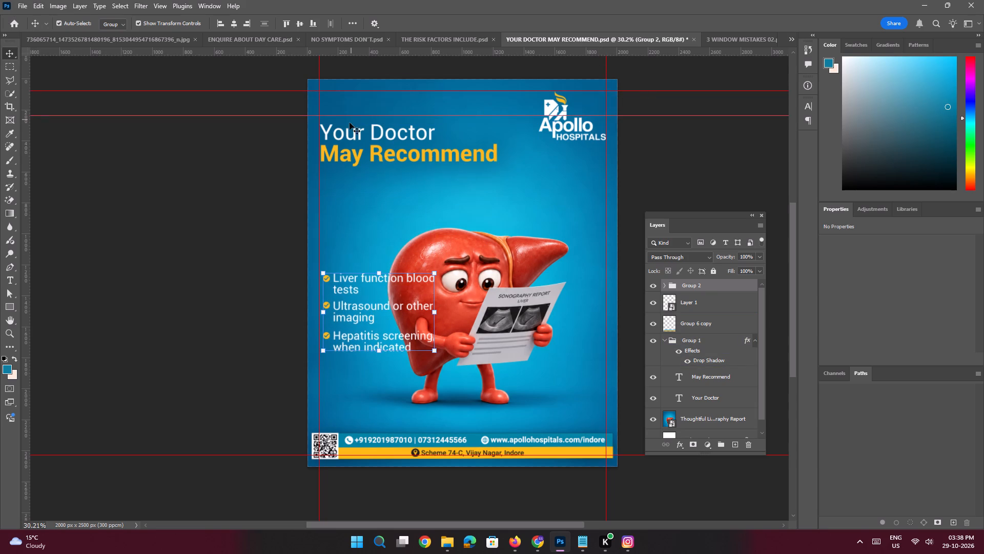
pyautogui.click(350, 138)
pyautogui.keyDown('shift'); pyautogui.moveTo(354, 134); pyautogui.dragTo(354, 126); pyautogui.keyUp('shift')
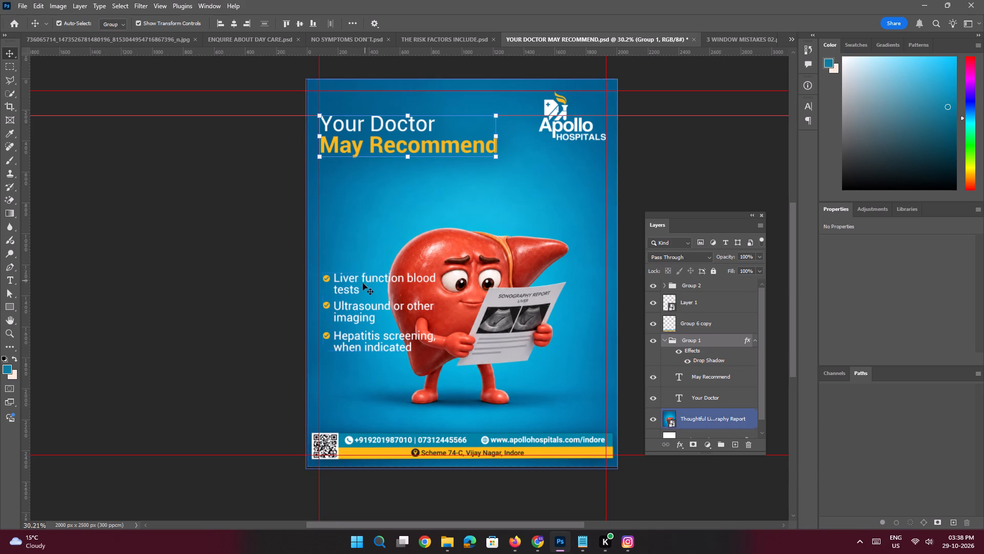
# Draw a rectangle about 1629 x 301 px on a new layer above the test-list group, between the heading and the liver character.
pyautogui.click(690, 287)
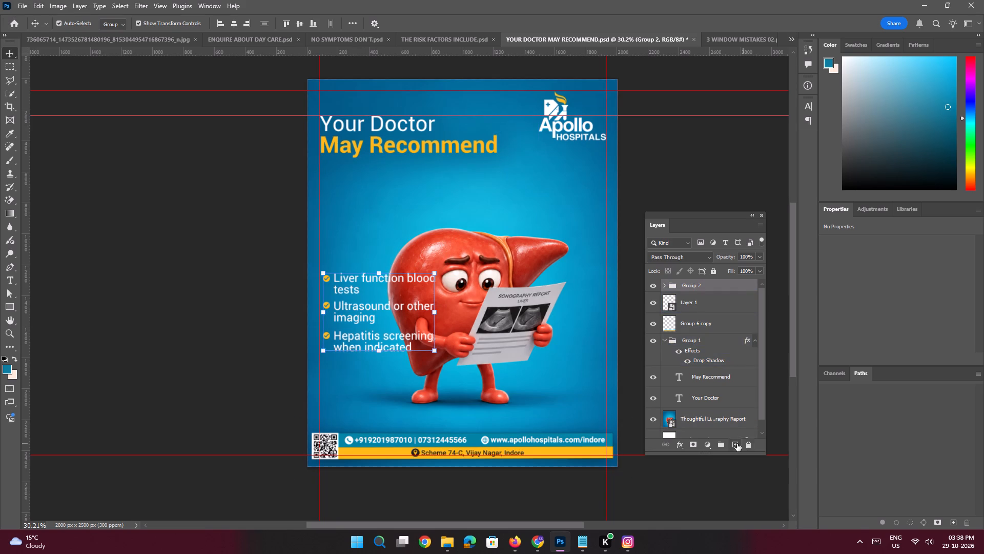
pyautogui.click(737, 444)
pyautogui.click(13, 306)
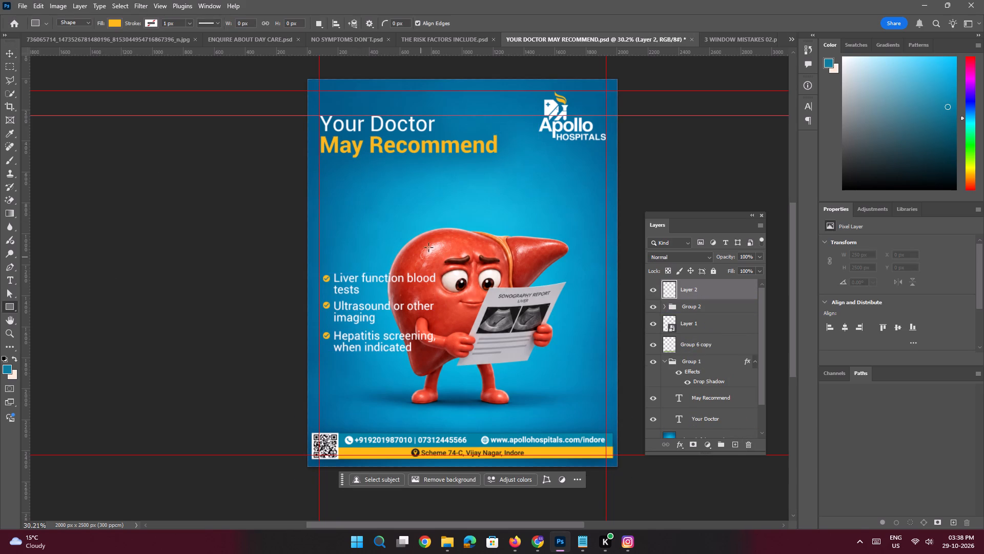
pyautogui.moveTo(338, 172); pyautogui.dragTo(449, 207)
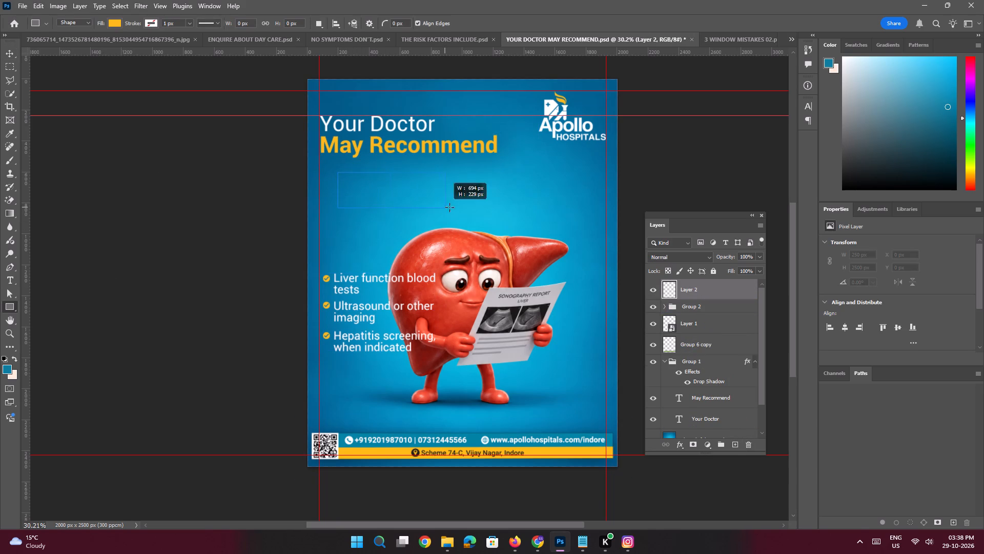
pyautogui.moveTo(449, 207); pyautogui.dragTo(590, 219)
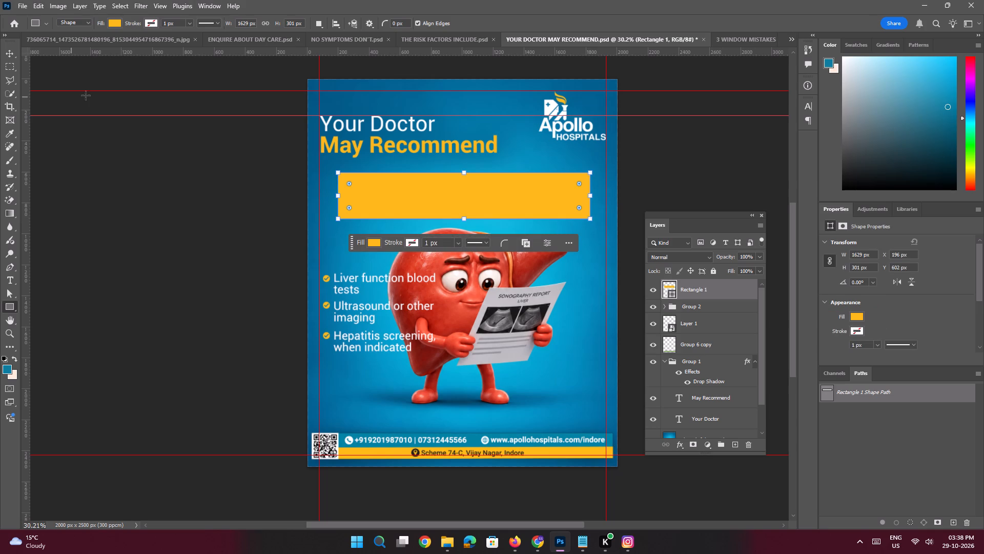
# Set the rectangle's fill to the dark blue #015a87 sampled from the canvas background's top edge.
pyautogui.click(119, 22)
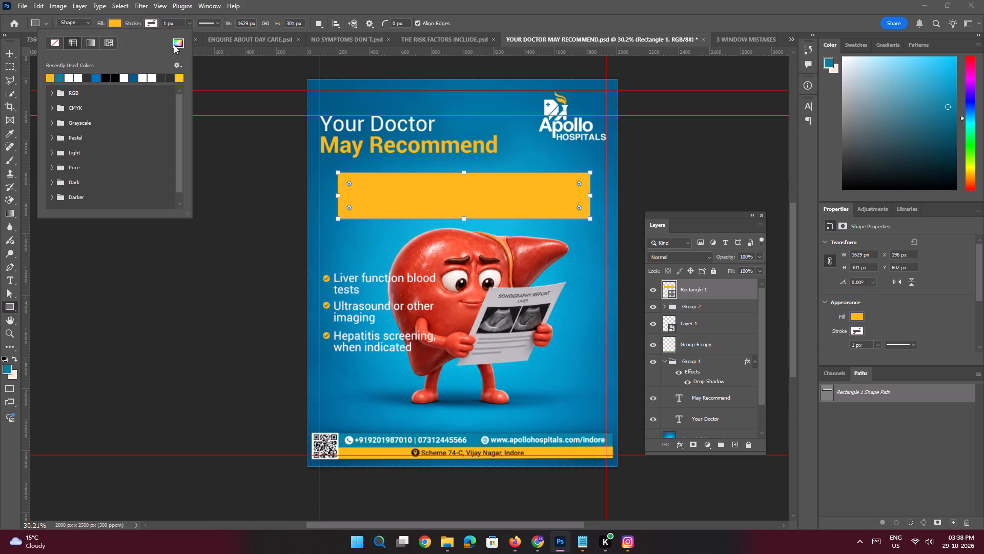
pyautogui.click(174, 45)
pyautogui.click(333, 84)
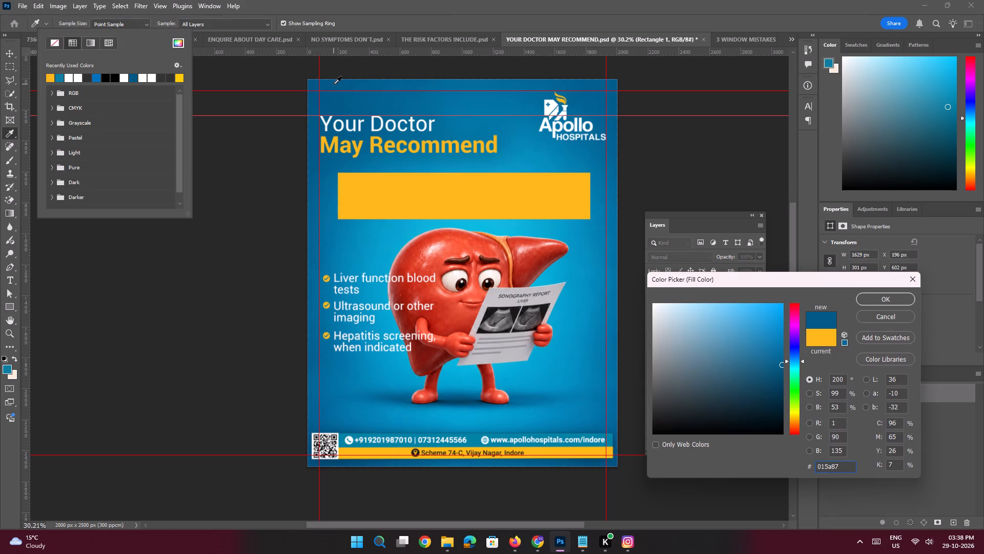
pyautogui.press('Return')
pyautogui.click(119, 26)
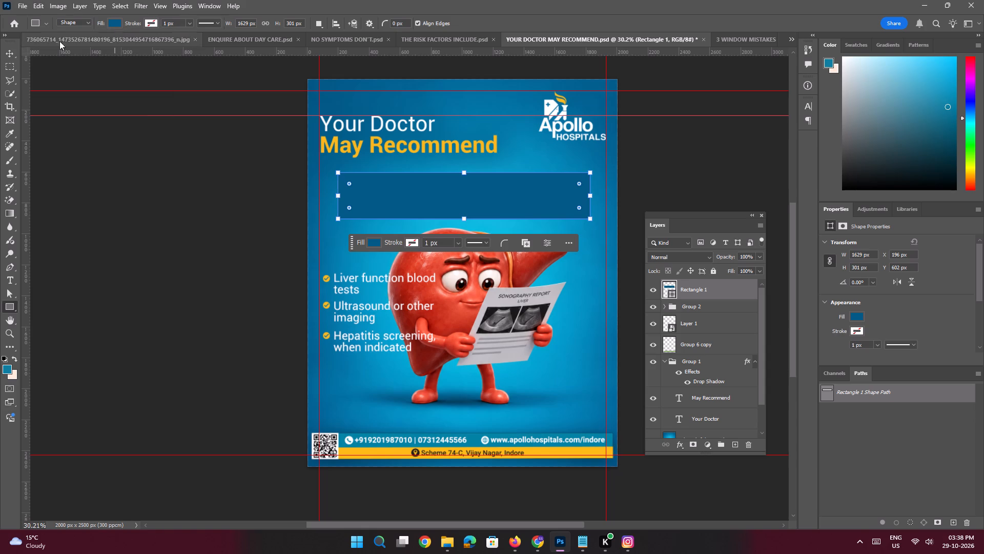
pyautogui.click(10, 55)
# Round all four corners of the blue rectangle slightly with a linked corner radius and deselect it.
pyautogui.scroll(-4, 859, 297)
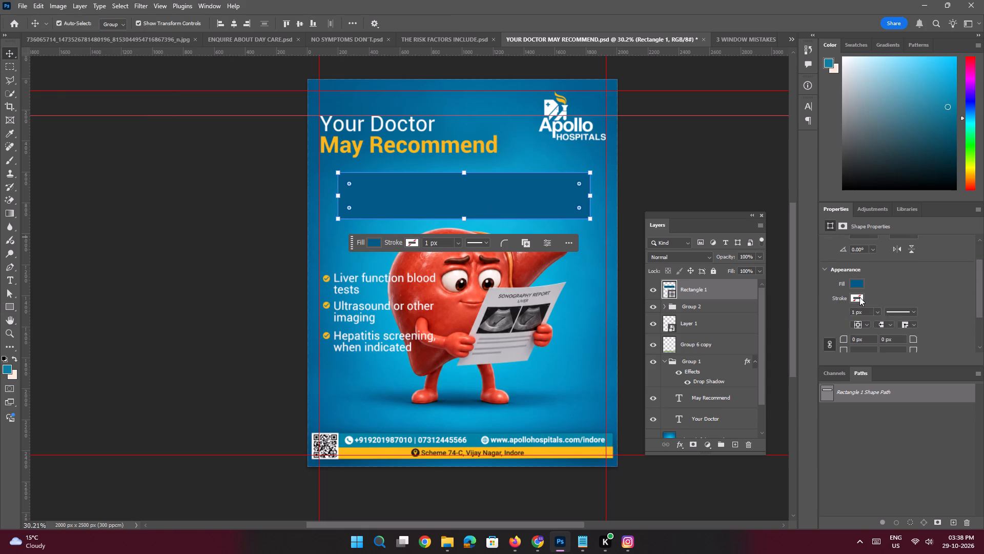
pyautogui.scroll(-3, 859, 297)
pyautogui.moveTo(841, 314); pyautogui.dragTo(851, 314)
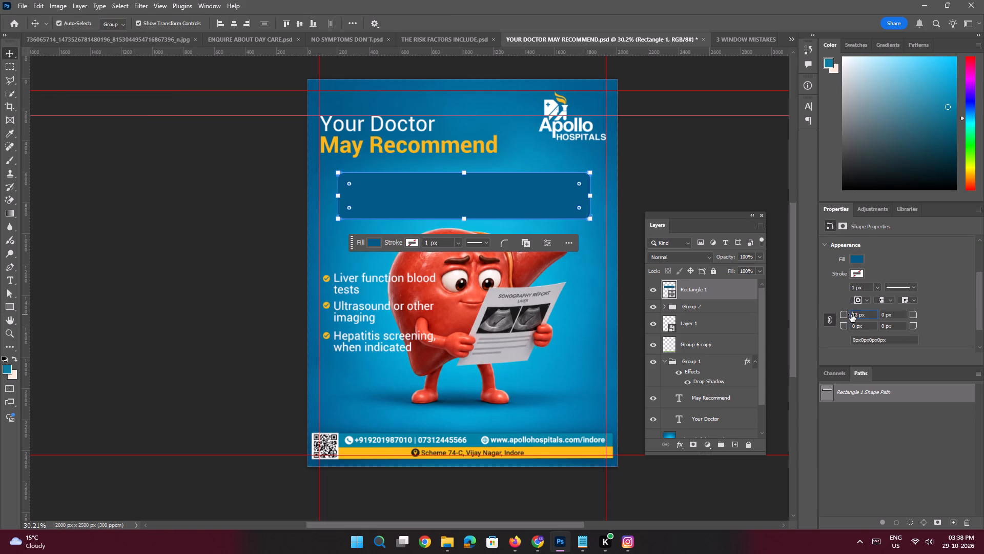
pyautogui.moveTo(851, 314); pyautogui.dragTo(857, 314)
pyautogui.click(217, 239)
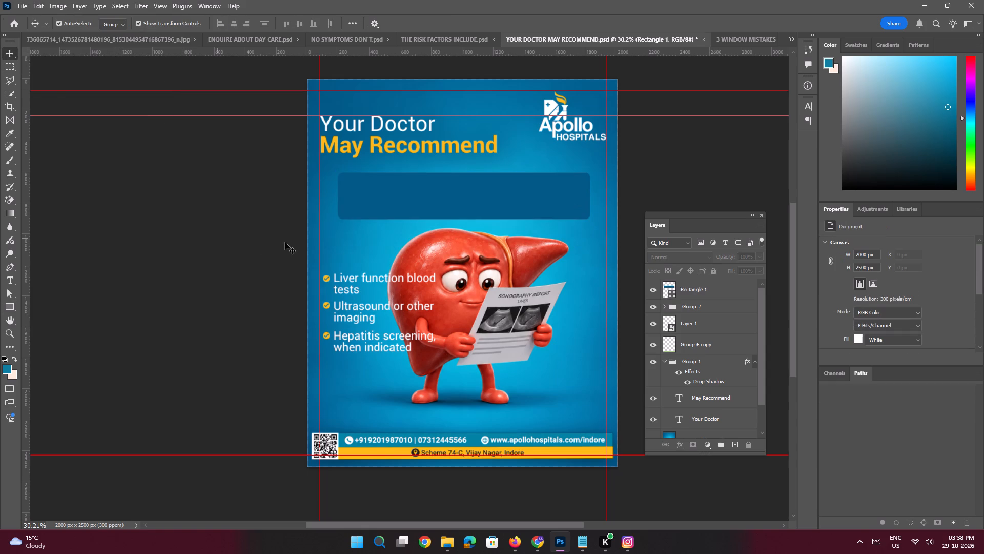
# Lower the blue rectangle's layer opacity to 82%.
pyautogui.click(479, 208)
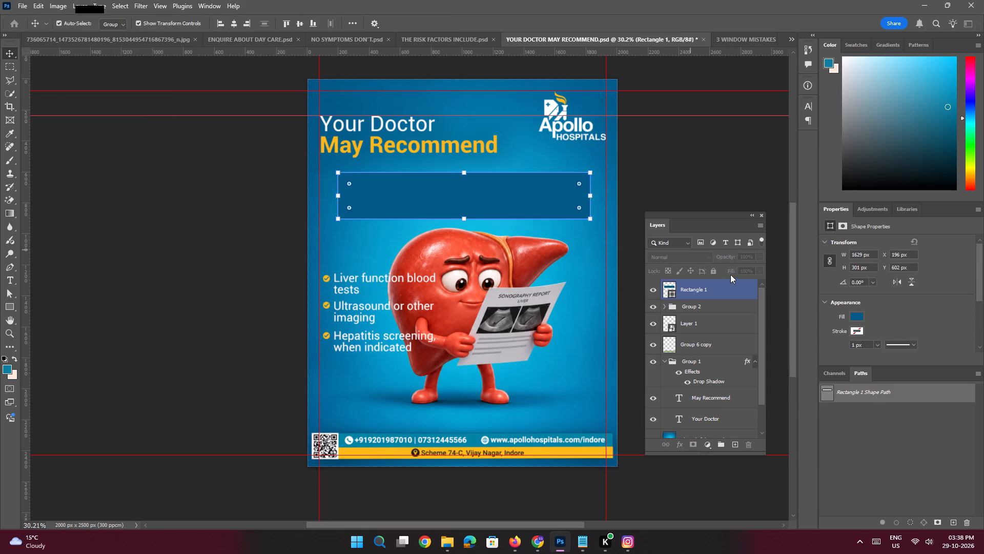
pyautogui.moveTo(725, 256); pyautogui.dragTo(716, 256)
pyautogui.click(176, 222)
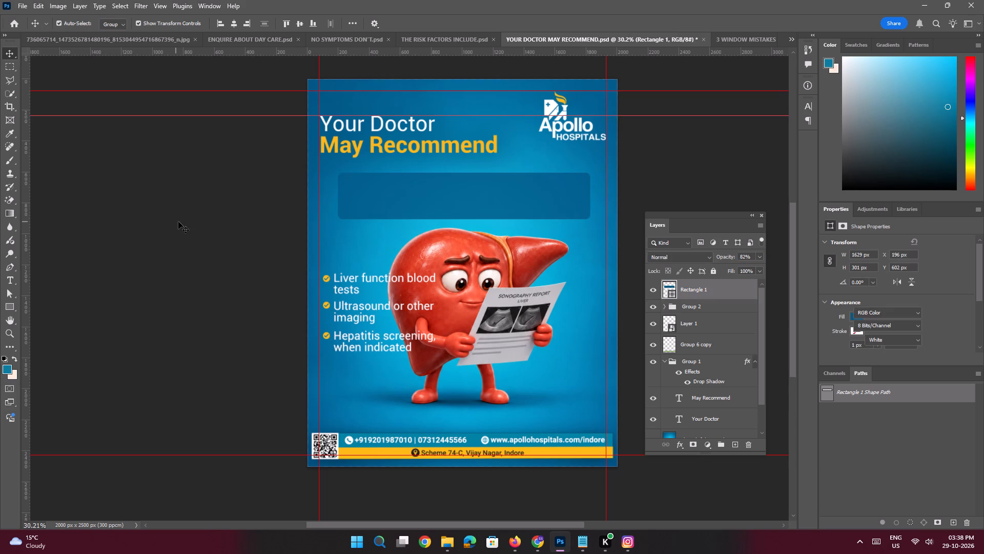
# Set the Move tool to auto-select individual layers and move the "Liver function blood tests" text up onto the blue box.
pyautogui.press('space')
pyautogui.keyDown('ctrl'); pyautogui.moveTo(388, 199); pyautogui.dragTo(405, 239); pyautogui.keyUp('ctrl')
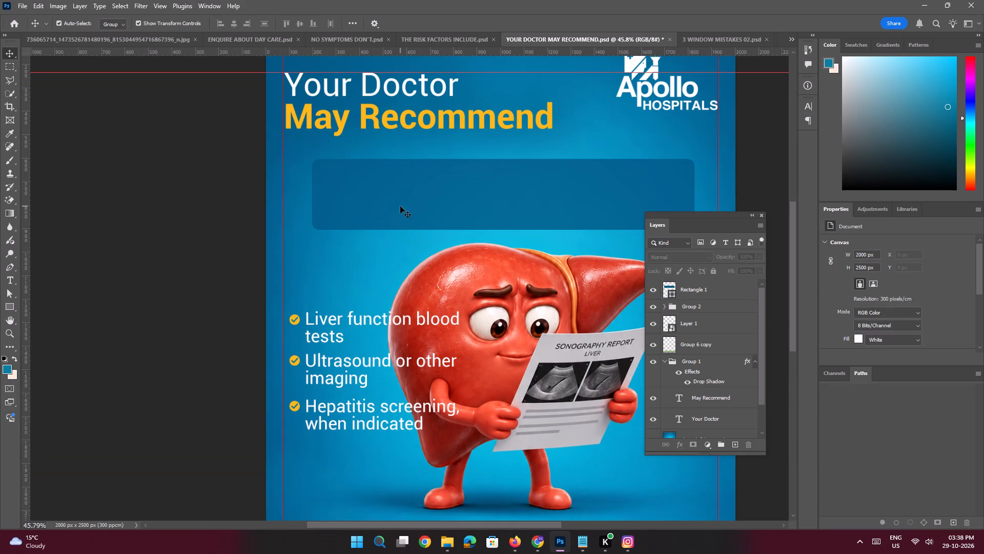
pyautogui.click(109, 21)
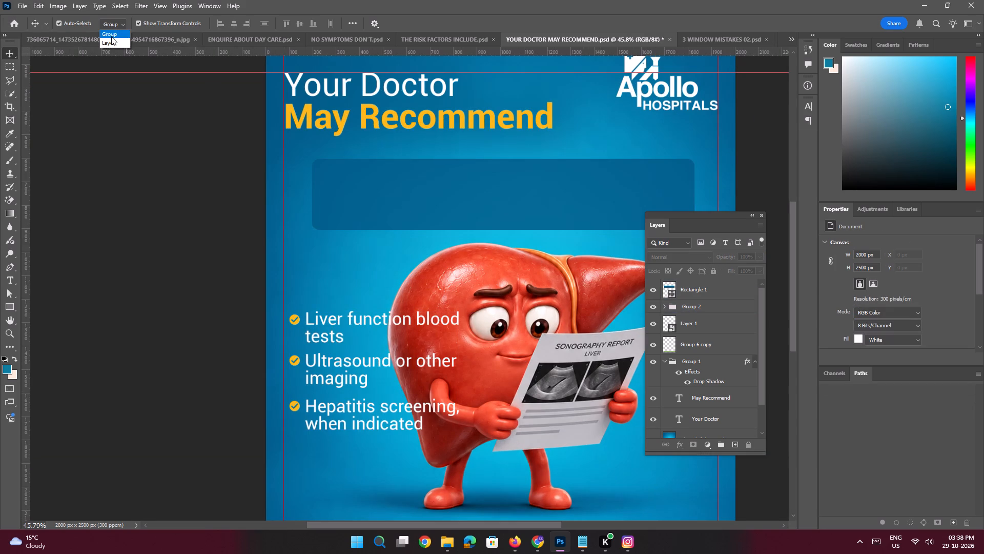
pyautogui.click(111, 42)
pyautogui.click(124, 145)
pyautogui.click(334, 331)
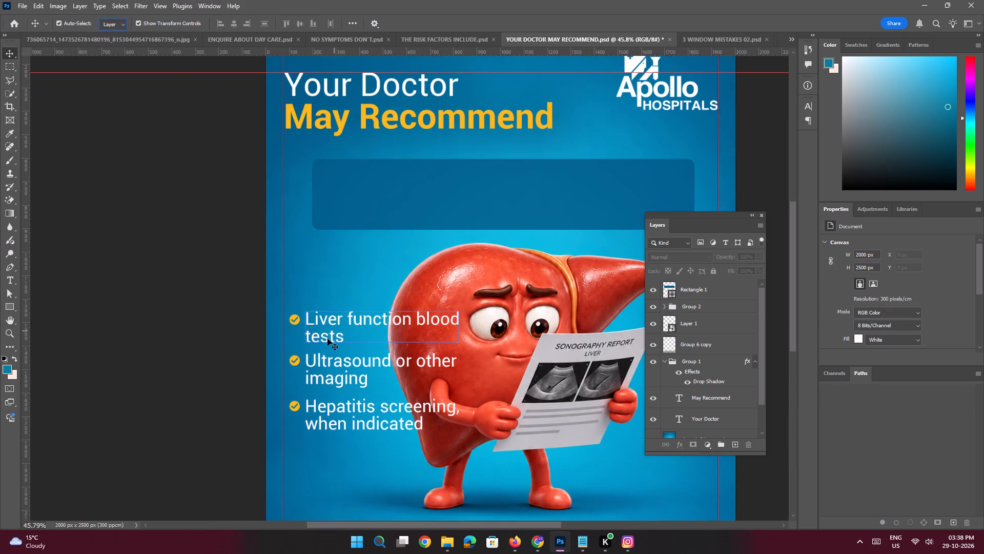
pyautogui.moveTo(325, 338); pyautogui.dragTo(359, 231)
pyautogui.click(359, 231)
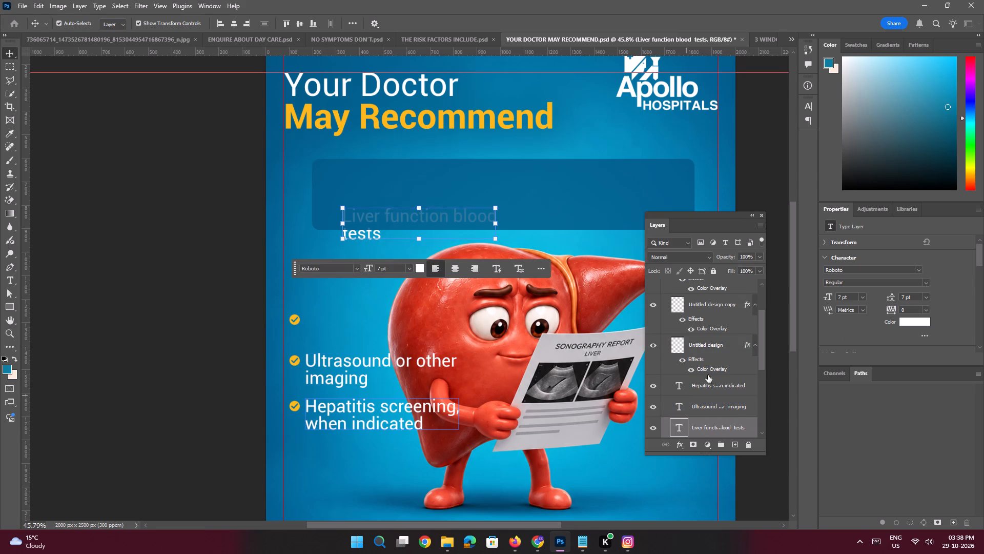
# Move the test-list group above the blue rectangle in the layer order and deselect it.
pyautogui.scroll(2, 712, 368)
pyautogui.click(699, 290)
pyautogui.scroll(2, 700, 300)
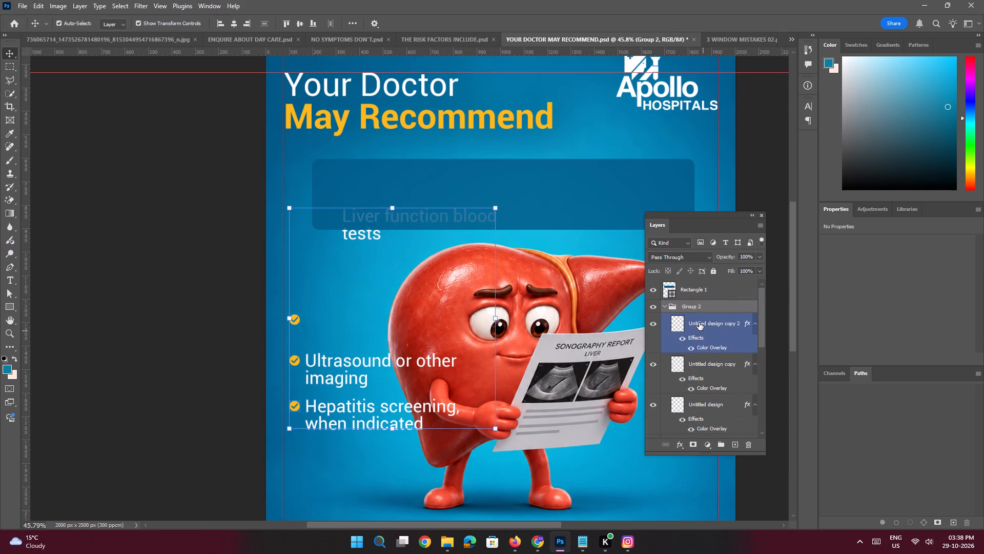
pyautogui.moveTo(695, 304); pyautogui.dragTo(695, 285)
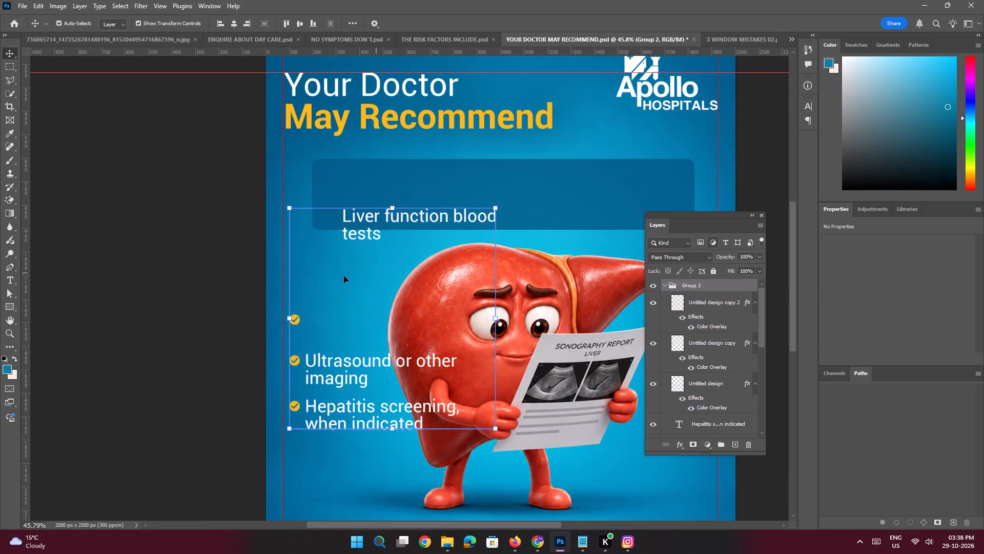
pyautogui.click(216, 302)
# Reposition the "Liver function blood tests" text fully inside the left part of the blue box, leaving room for a check icon.
pyautogui.hotkey('ctrl', 'space')
pyautogui.hotkey('ctrl', 'space')
pyautogui.hotkey('ctrl', 'space')
pyautogui.hotkey('ctrl', 'space')
pyautogui.hotkey('ctrl', 'space')
pyautogui.hotkey('ctrl', 'space')
pyautogui.hotkey('ctrl', 'space')
pyautogui.hotkey('ctrl', 'space')
pyautogui.keyDown('ctrl'); pyautogui.moveTo(374, 204); pyautogui.dragTo(401, 281); pyautogui.keyUp('ctrl')
pyautogui.moveTo(383, 239); pyautogui.dragTo(381, 328)
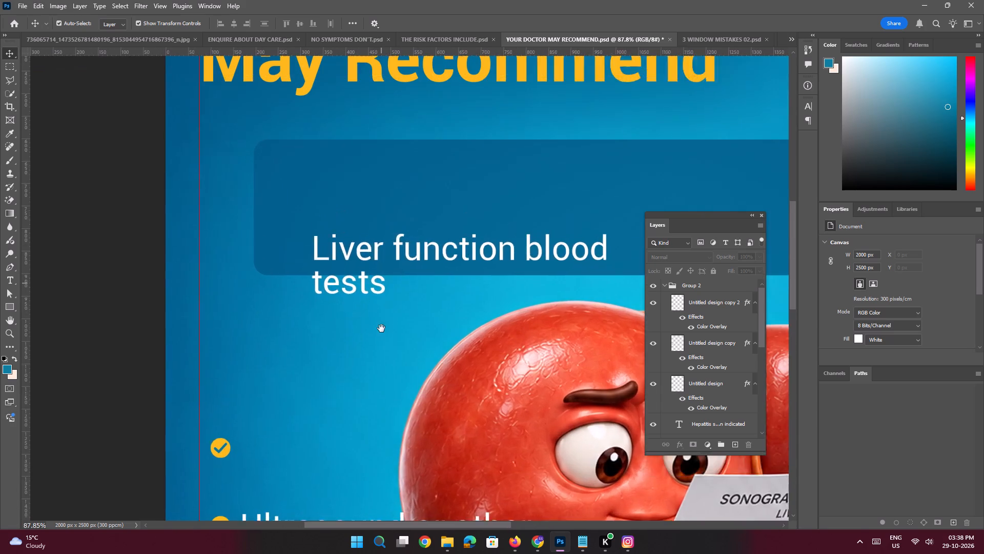
pyautogui.moveTo(381, 328); pyautogui.dragTo(381, 330)
pyautogui.moveTo(358, 324); pyautogui.dragTo(345, 268)
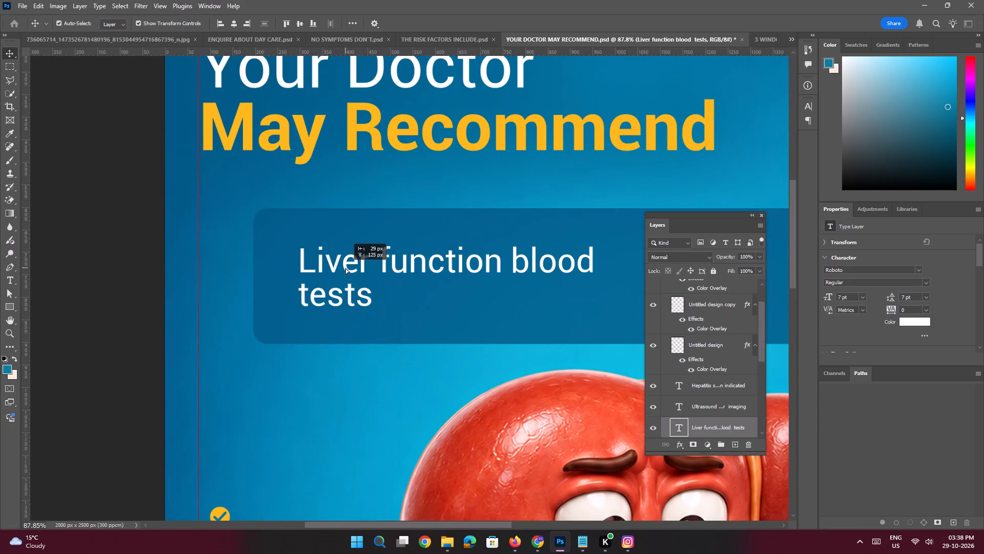
pyautogui.moveTo(345, 268); pyautogui.dragTo(342, 261)
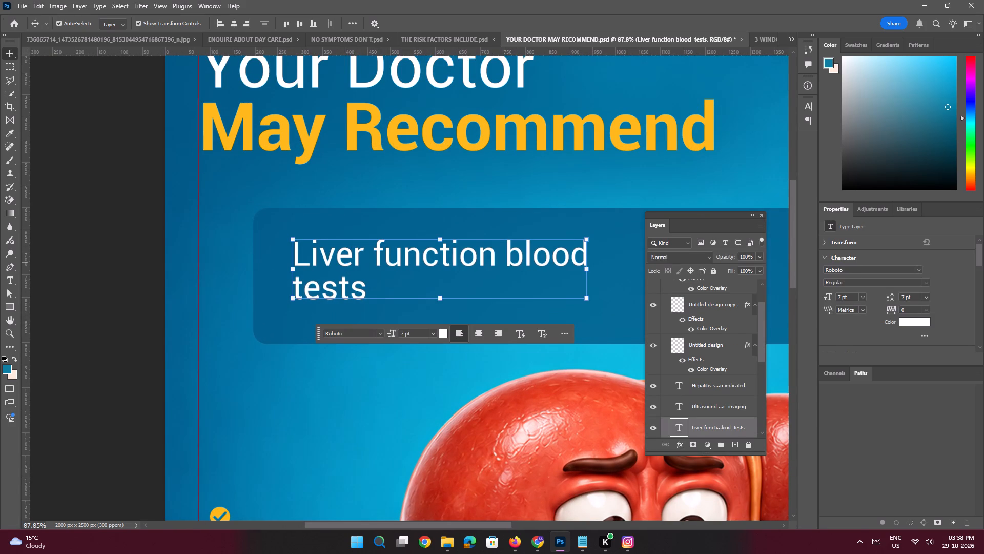
# Set the "Liver function blood tests" text size to 6 pt.
pyautogui.moveTo(843, 296); pyautogui.dragTo(807, 283)
pyautogui.press('6')
pyautogui.press('Return')
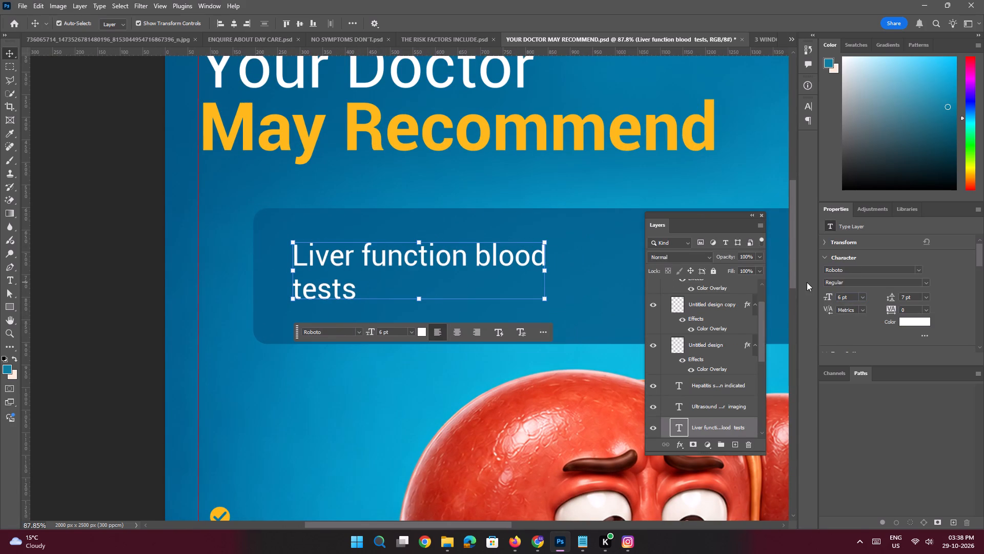
# Rebreak the first test text into two lines, "Liver function" and "blood tests".
pyautogui.doubleClick(479, 246)
pyautogui.click(475, 248)
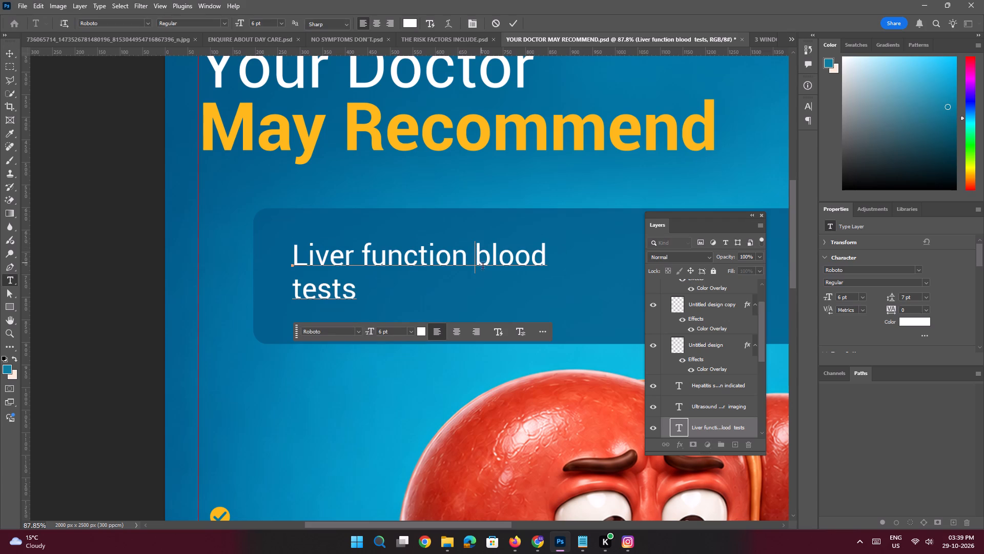
pyautogui.press('Return')
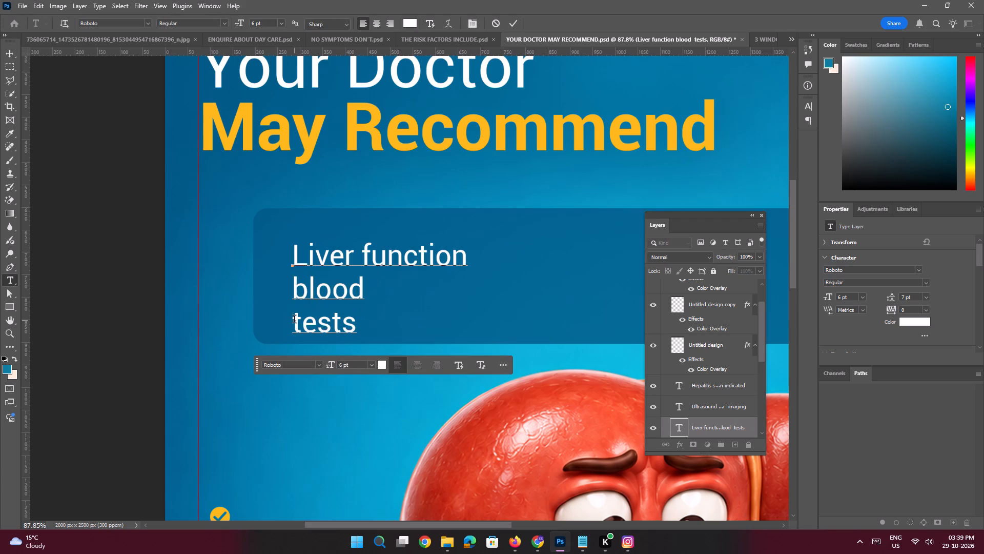
pyautogui.click(293, 321)
pyautogui.press('BackSpace')
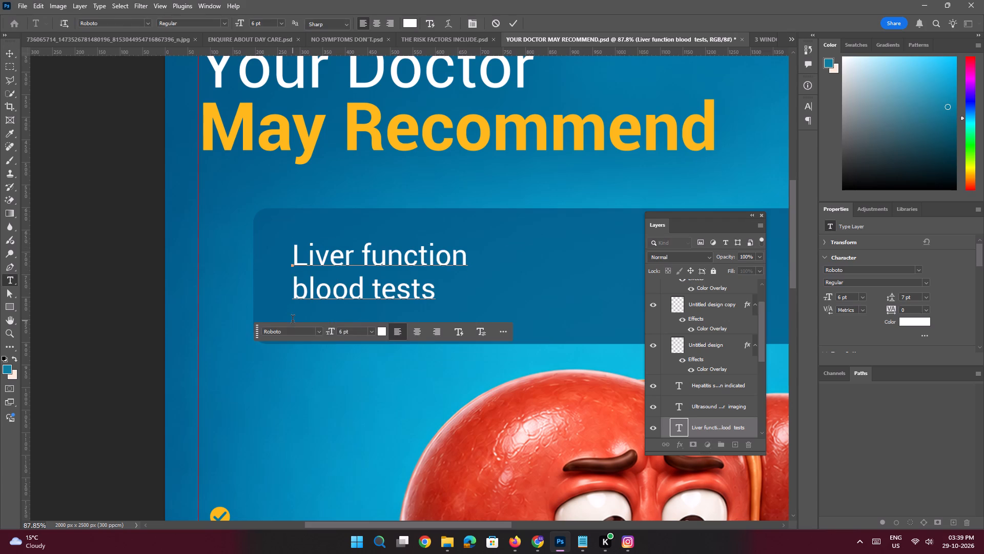
pyautogui.press('Return')
pyautogui.click(360, 267)
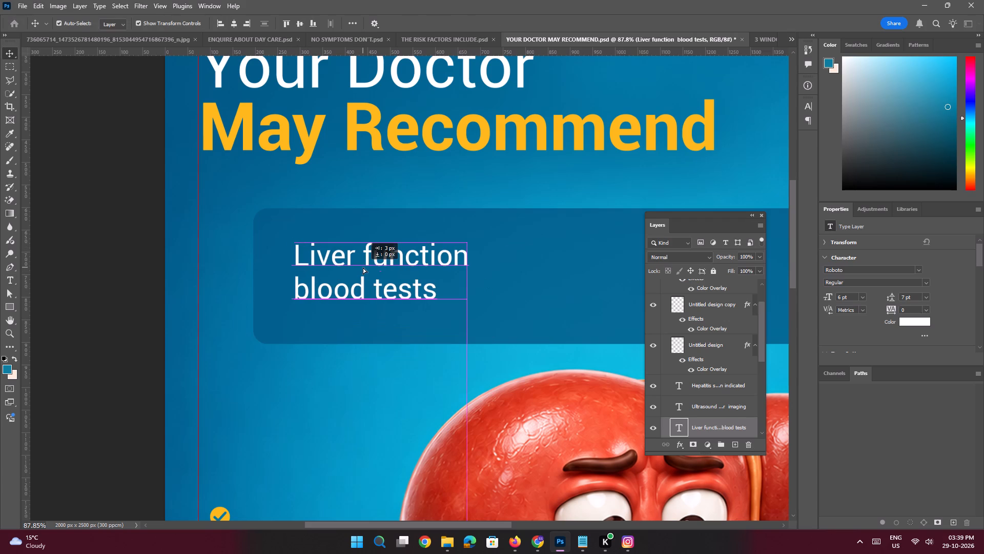
# Move the first test's yellow check icon into the blue box, just left of the "Liver function" line.
pyautogui.press('space')
pyautogui.press('space')
pyautogui.press('space')
pyautogui.press('space')
pyautogui.press('space')
pyautogui.press('space')
pyautogui.moveTo(345, 278); pyautogui.dragTo(361, 219)
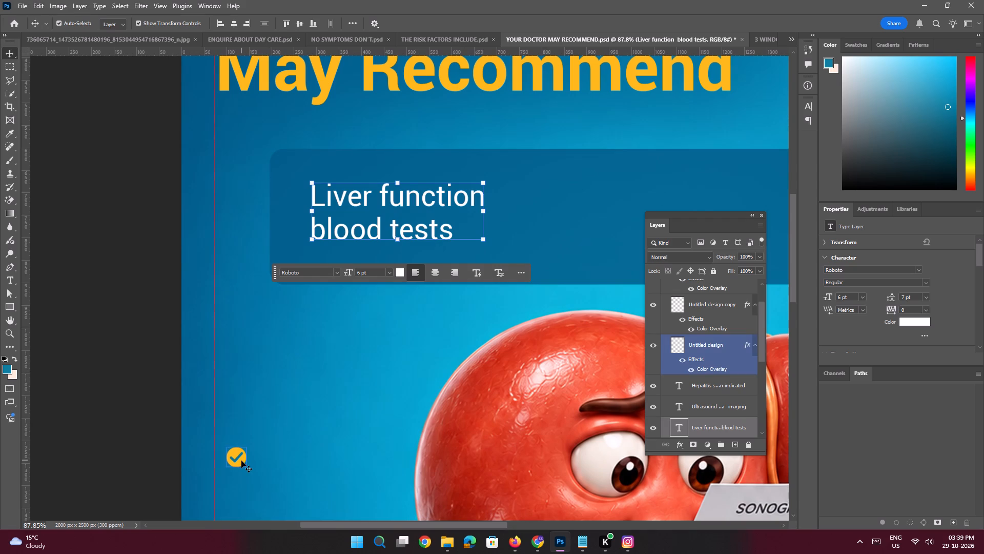
pyautogui.moveTo(241, 461); pyautogui.dragTo(293, 202)
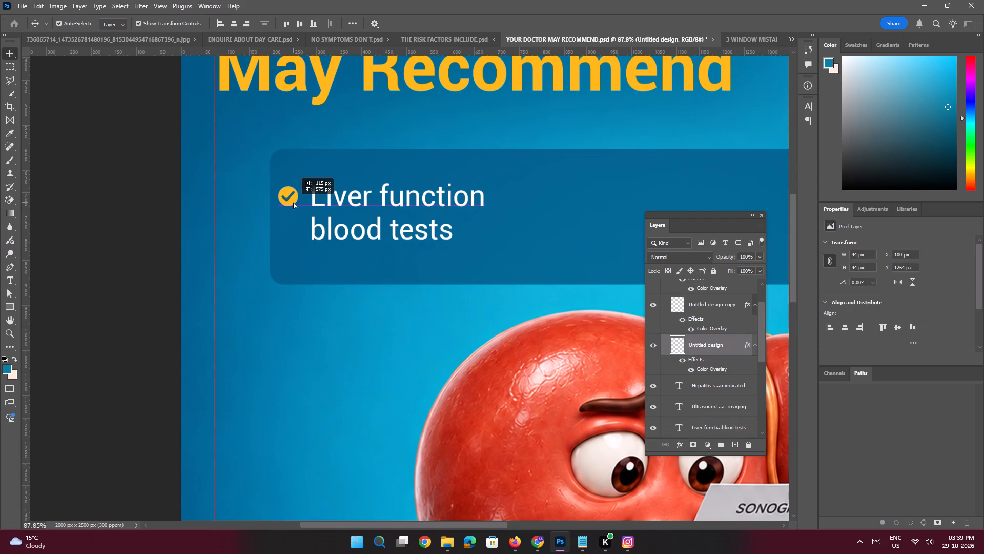
pyautogui.moveTo(293, 202); pyautogui.dragTo(295, 202)
pyautogui.press('space')
pyautogui.keyDown('ctrl'); pyautogui.moveTo(381, 187); pyautogui.dragTo(352, 179); pyautogui.keyUp('ctrl')
pyautogui.click(227, 221)
# Move the "Ultrasound or other imaging" text into the middle of the blue box, beside the liver function text.
pyautogui.press('space')
pyautogui.press('space')
pyautogui.press('space')
pyautogui.press('space')
pyautogui.press('space')
pyautogui.press('space')
pyautogui.press('space')
pyautogui.press('space')
pyautogui.press('space')
pyautogui.press('space')
pyautogui.press('space')
pyautogui.moveTo(400, 230); pyautogui.dragTo(378, 230)
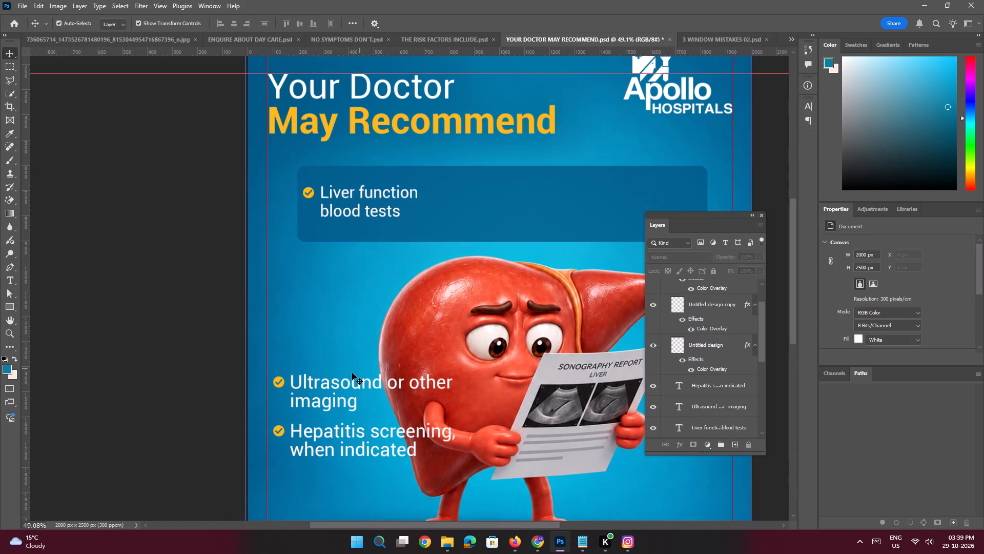
pyautogui.click(335, 386)
pyautogui.moveTo(333, 386); pyautogui.dragTo(504, 205)
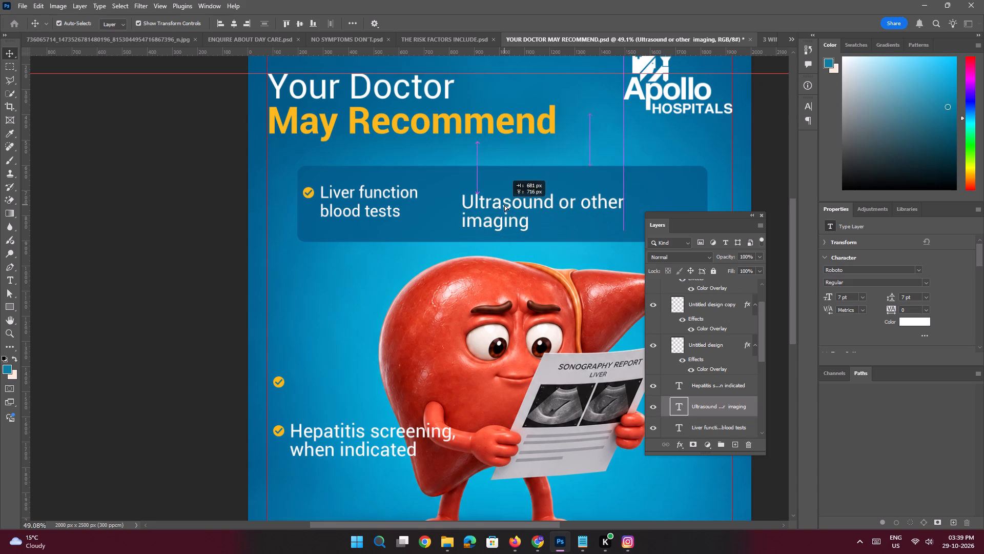
pyautogui.moveTo(504, 205); pyautogui.dragTo(495, 201)
# Rebreak the second test text into two lines, "Ultrasound or" and "other imaging".
pyautogui.press('space')
pyautogui.press('space')
pyautogui.press('space')
pyautogui.press('space')
pyautogui.press('space')
pyautogui.press('space')
pyautogui.press('space')
pyautogui.press('space')
pyautogui.press('space')
pyautogui.moveTo(495, 200); pyautogui.dragTo(447, 200)
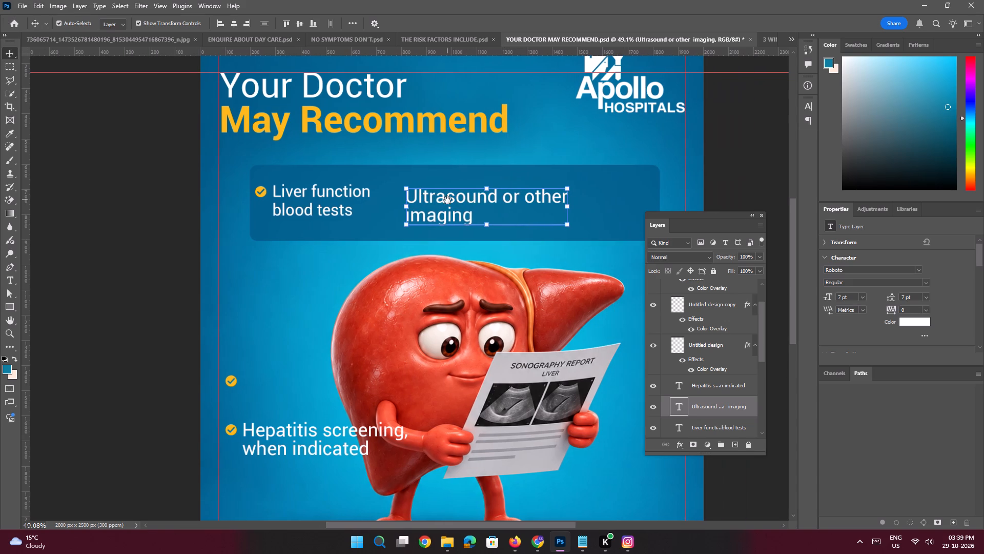
pyautogui.doubleClick(510, 195)
pyautogui.click(521, 195)
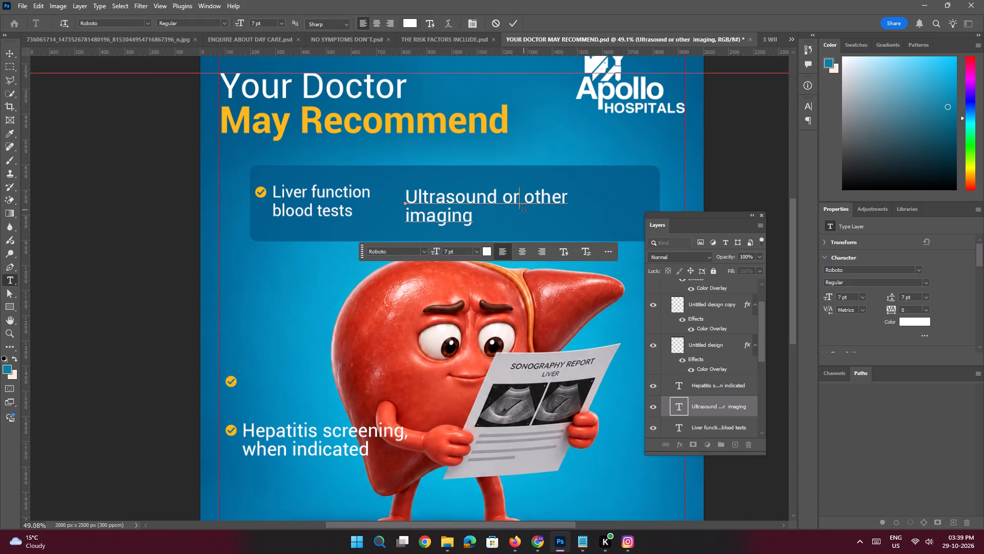
pyautogui.click(524, 197)
pyautogui.press('Return')
pyautogui.click(406, 234)
pyautogui.press('BackSpace')
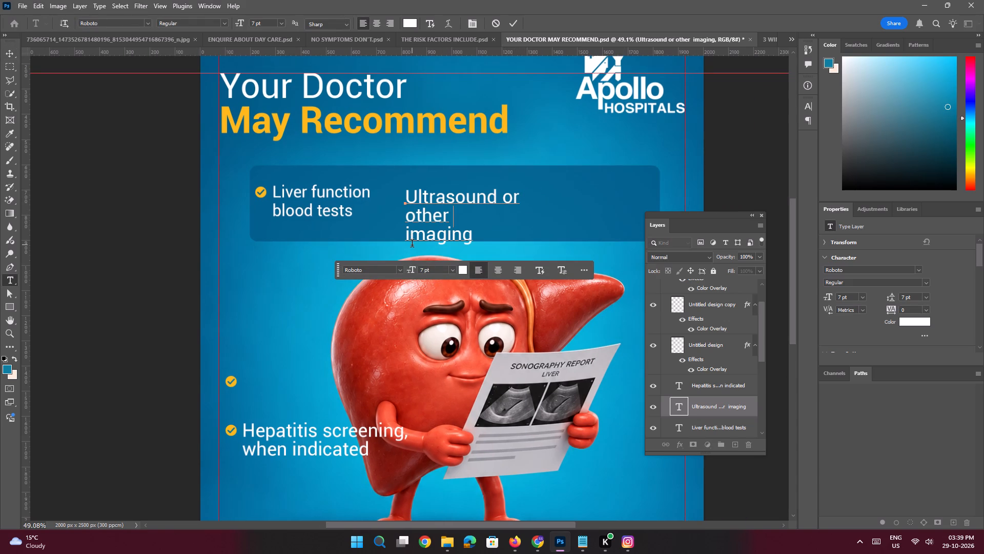
pyautogui.press('Return')
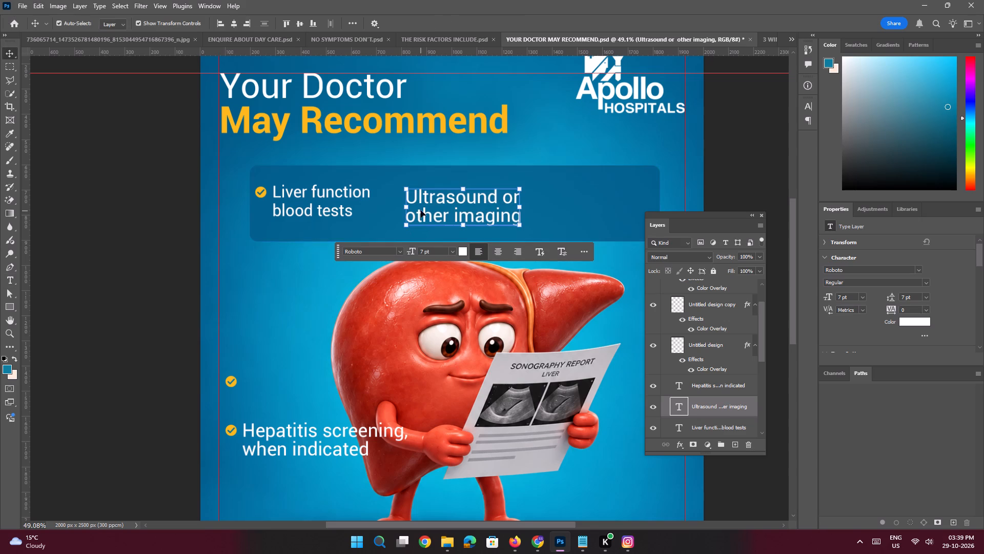
# Set the "Ultrasound or other imaging" text size to 6 pt and its leading to 6 pt.
pyautogui.press('space')
pyautogui.keyDown('ctrl'); pyautogui.moveTo(304, 184); pyautogui.dragTo(318, 213); pyautogui.keyUp('ctrl')
pyautogui.click(321, 213)
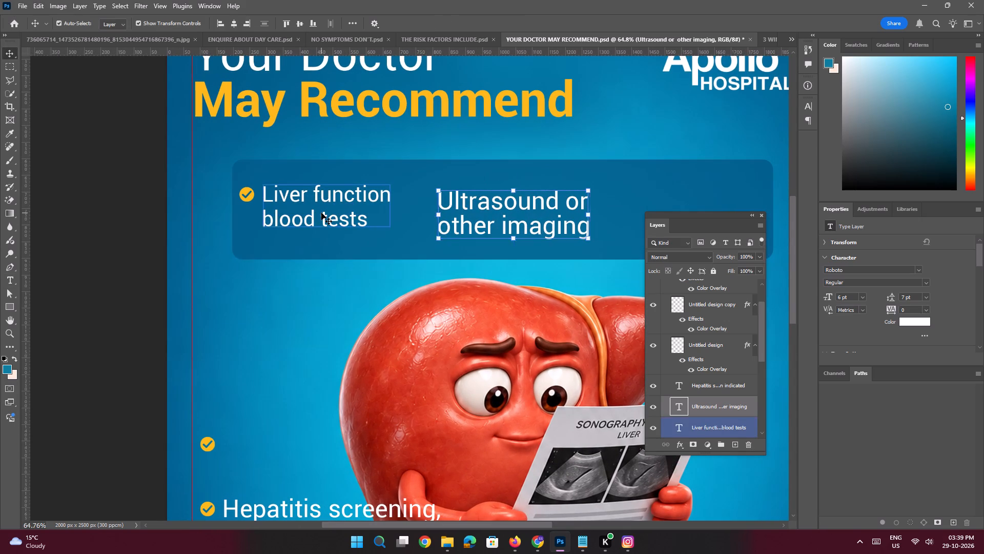
pyautogui.click(453, 215)
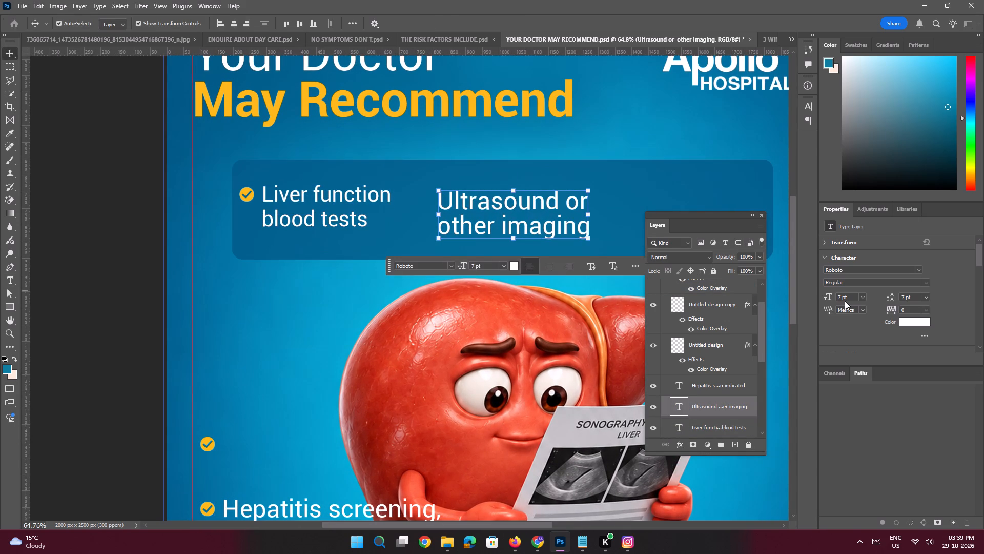
pyautogui.moveTo(839, 296); pyautogui.dragTo(833, 291)
pyautogui.press('6')
pyautogui.press('Return')
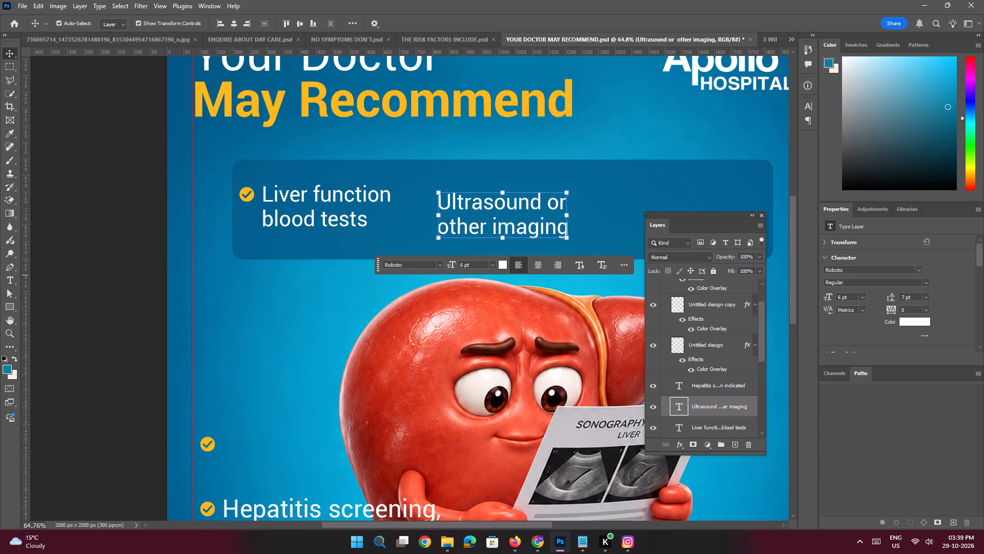
pyautogui.moveTo(905, 296); pyautogui.dragTo(877, 285)
pyautogui.press('6')
pyautogui.press('Return')
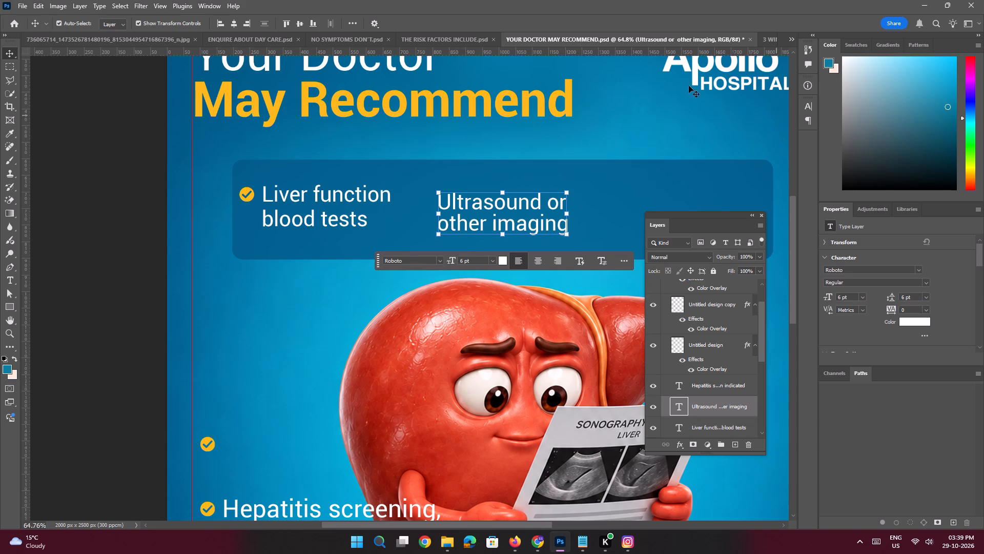
pyautogui.click(139, 221)
# Place a horizontal guide along the baseline of the "Liver function" line in the blue box.
pyautogui.press('space')
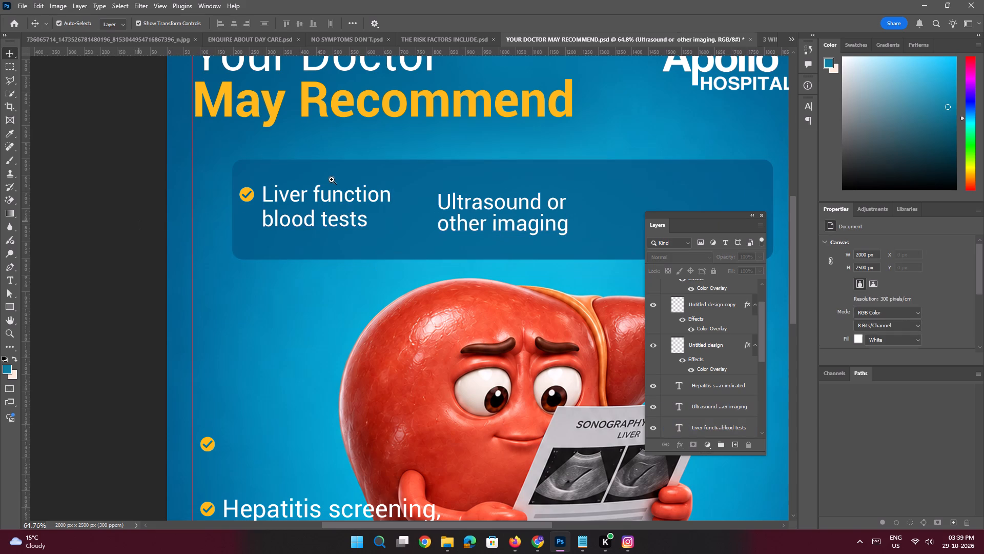
pyautogui.keyDown('ctrl'); pyautogui.moveTo(332, 180); pyautogui.dragTo(341, 209); pyautogui.keyUp('ctrl')
pyautogui.moveTo(344, 50); pyautogui.dragTo(357, 202)
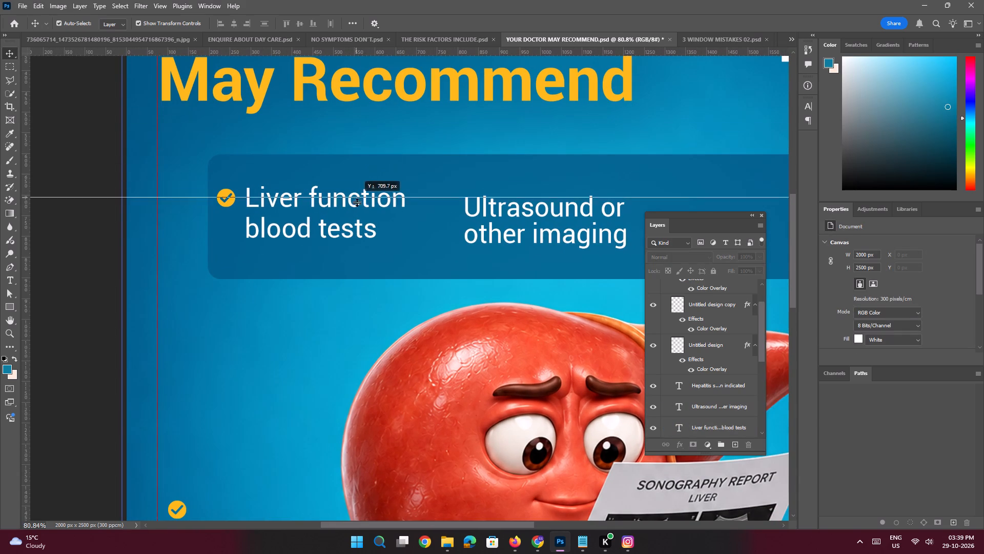
pyautogui.moveTo(357, 202); pyautogui.dragTo(357, 207)
# Nudge the "Ultrasound or other imaging" text up so its first line sits on the guide, level with "Liver function".
pyautogui.press('space')
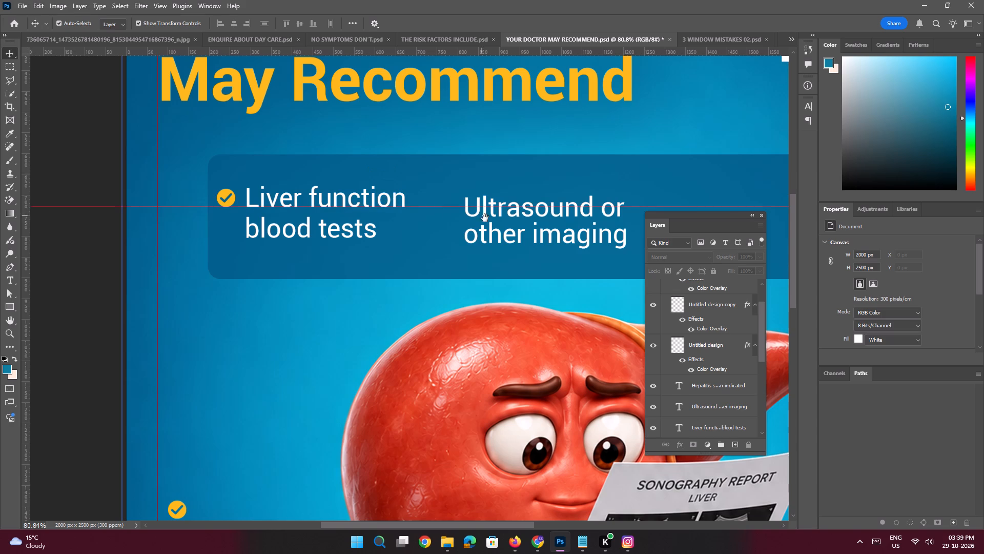
pyautogui.keyDown('ctrl'); pyautogui.moveTo(489, 214); pyautogui.dragTo(506, 245); pyautogui.keyUp('ctrl')
pyautogui.click(502, 217)
pyautogui.hotkey('shift', 'Up')
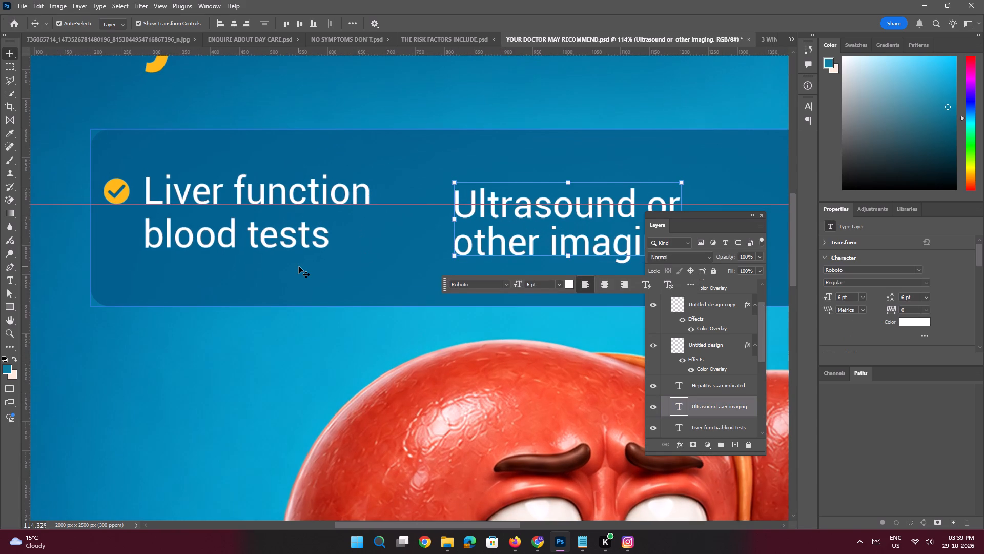
pyautogui.hotkey('shift', 'Up')
pyautogui.press('Up')
pyautogui.press('Up')
pyautogui.press('Up')
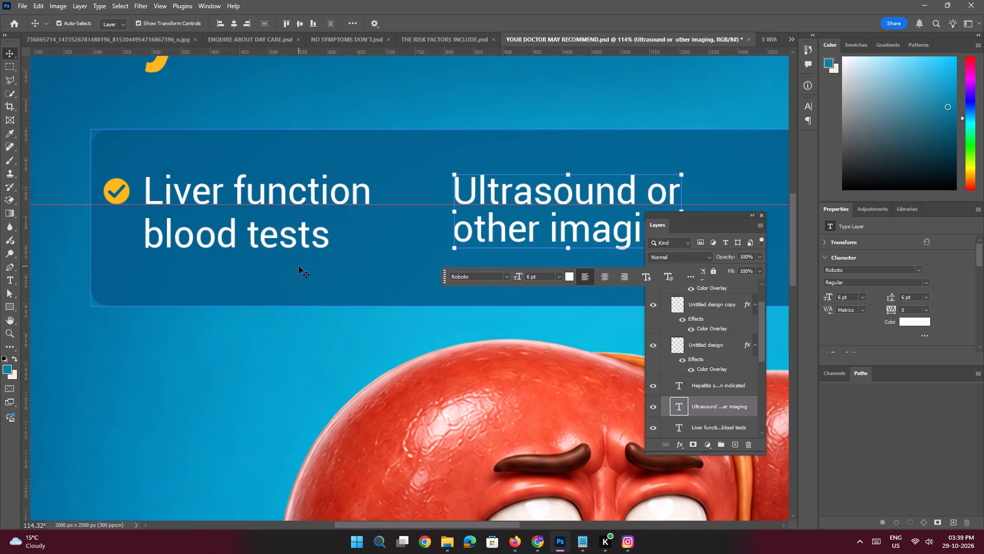
# Duplicate the first test's check icon and place the copy just left of "Ultrasound or" at the same height.
pyautogui.click(126, 195)
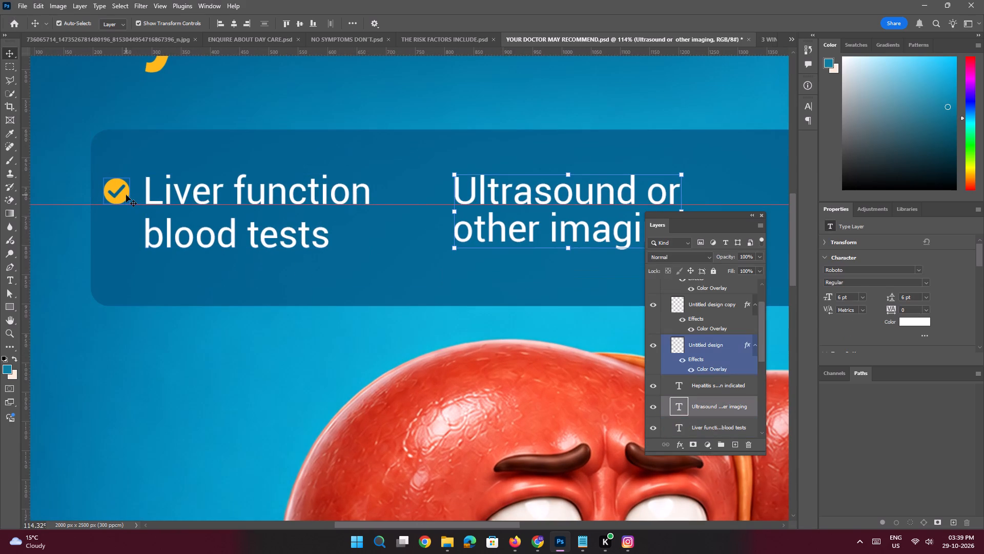
pyautogui.hotkey('ctrl', 'j')
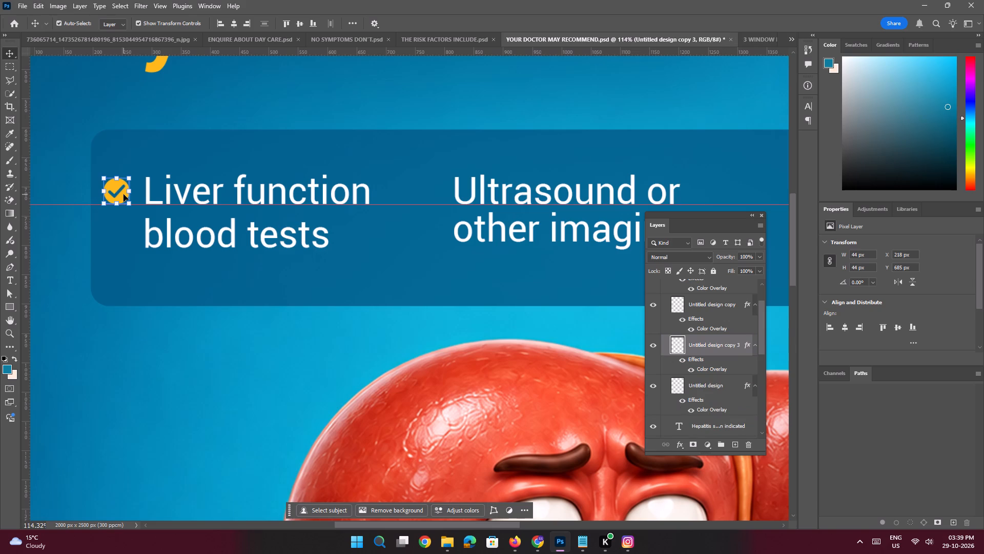
pyautogui.keyDown('shift'); pyautogui.moveTo(124, 194); pyautogui.dragTo(434, 206); pyautogui.keyUp('shift')
pyautogui.press('space')
pyautogui.keyDown('ctrl'); pyautogui.moveTo(480, 199); pyautogui.dragTo(441, 193); pyautogui.keyUp('ctrl')
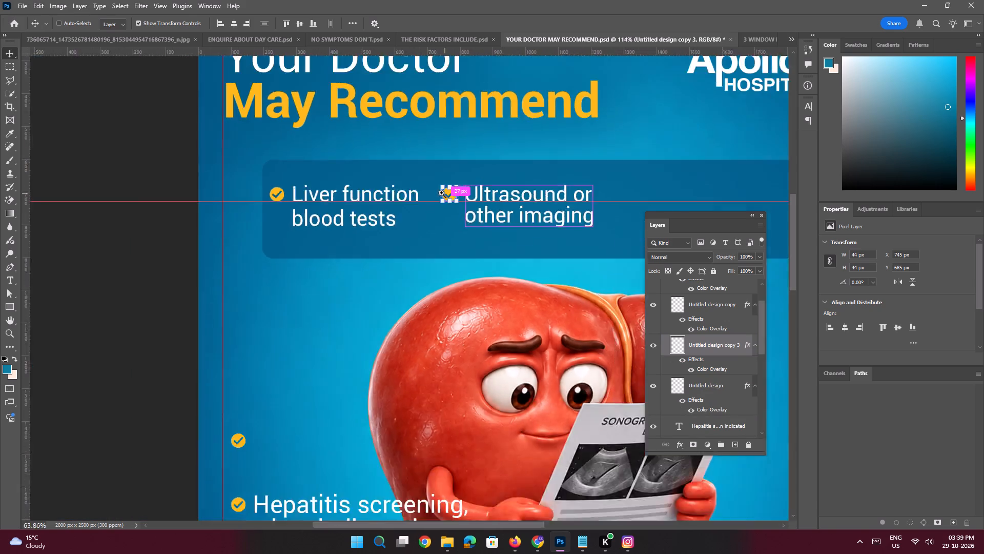
# Move the "Hepatitis screening, when indicated" text into the blue box, beside "Ultrasound or other imaging" as the third item.
pyautogui.keyDown('ctrl'); pyautogui.moveTo(441, 193); pyautogui.dragTo(436, 192); pyautogui.keyUp('ctrl')
pyautogui.click(210, 270)
pyautogui.press('space')
pyautogui.press('space')
pyautogui.press('space')
pyautogui.press('space')
pyautogui.press('space')
pyautogui.moveTo(372, 300); pyautogui.dragTo(331, 298)
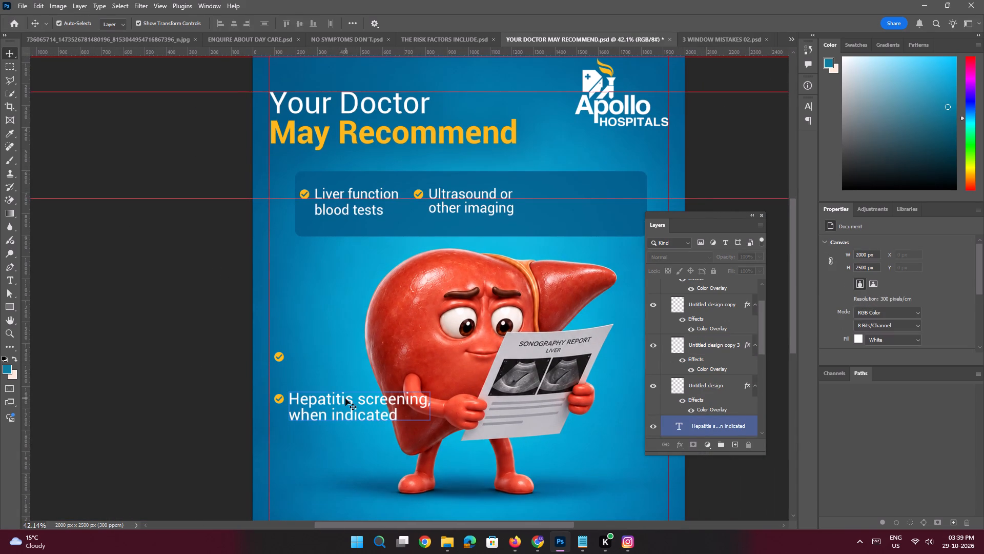
pyautogui.click(345, 399)
pyautogui.press('space')
pyautogui.press('space')
pyautogui.press('space')
pyautogui.press('space')
pyautogui.press('space')
pyautogui.press('space')
pyautogui.press('space')
pyautogui.press('space')
pyautogui.press('space')
pyautogui.press('space')
pyautogui.press('space')
pyautogui.press('space')
pyautogui.press('space')
pyautogui.press('space')
pyautogui.press('space')
pyautogui.press('space')
pyautogui.press('space')
pyautogui.moveTo(403, 370); pyautogui.dragTo(333, 369)
pyautogui.moveTo(284, 402); pyautogui.dragTo(438, 324)
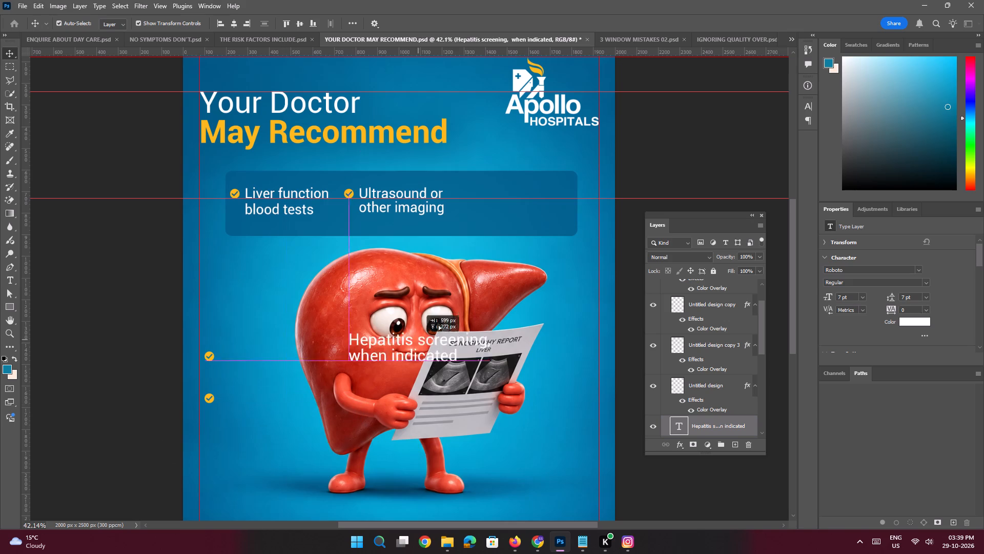
pyautogui.moveTo(438, 324); pyautogui.dragTo(535, 197)
# Set the "Hepatitis screening, when indicated" text size to 6 pt and its leading to 6 pt.
pyautogui.press('space')
pyautogui.press('space')
pyautogui.press('space')
pyautogui.press('space')
pyautogui.press('space')
pyautogui.press('space')
pyautogui.press('space')
pyautogui.moveTo(530, 196); pyautogui.dragTo(461, 204)
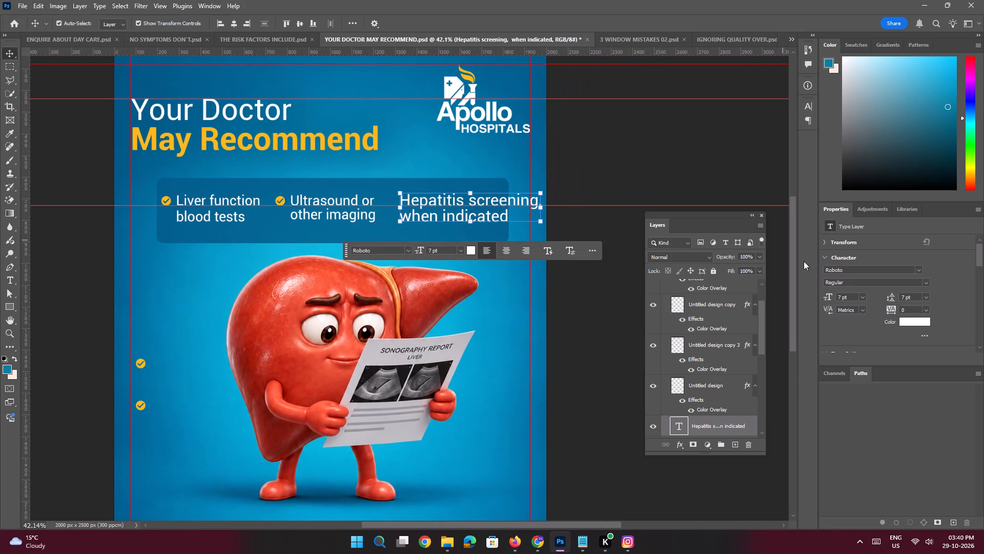
pyautogui.moveTo(842, 295); pyautogui.dragTo(815, 286)
pyautogui.press('6')
pyautogui.press('Return')
pyautogui.moveTo(905, 298); pyautogui.dragTo(872, 281)
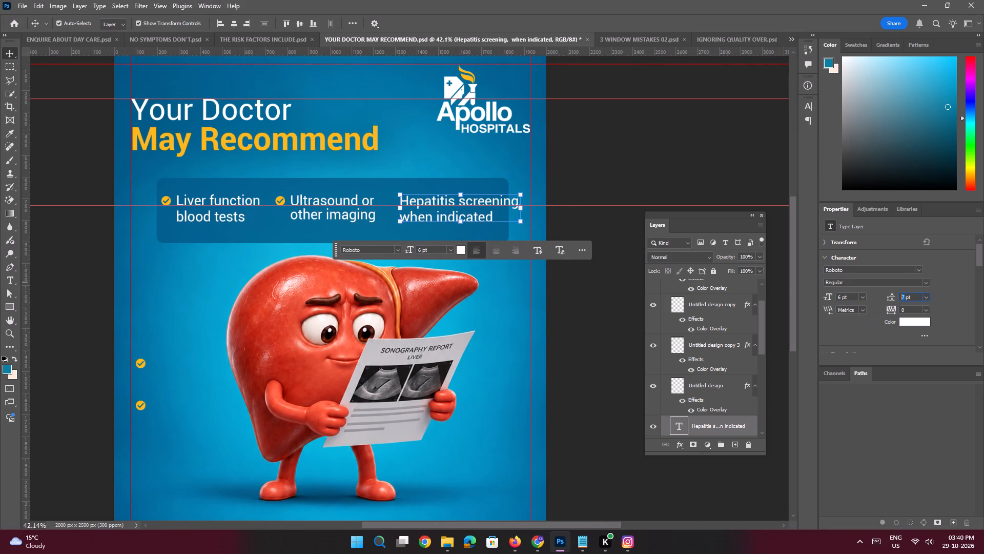
pyautogui.moveTo(872, 281); pyautogui.dragTo(870, 281)
pyautogui.press('6')
pyautogui.press('Return')
# Shift the "Hepatitis screening, when indicated" text slightly left in the blue box, keeping it at the same height.
pyautogui.hotkey('ctrl', 'space')
pyautogui.hotkey('ctrl', 'space')
pyautogui.hotkey('ctrl', 'space')
pyautogui.hotkey('ctrl', 'space')
pyautogui.hotkey('ctrl', 'space')
pyautogui.hotkey('ctrl', 'space')
pyautogui.hotkey('ctrl', 'space')
pyautogui.hotkey('ctrl', 'space')
pyautogui.hotkey('ctrl', 'space')
pyautogui.hotkey('ctrl', 'space')
pyautogui.hotkey('ctrl', 'space')
pyautogui.hotkey('ctrl', 'space')
pyautogui.hotkey('ctrl', 'space')
pyautogui.hotkey('ctrl', 'space')
pyautogui.hotkey('ctrl', 'space')
pyautogui.hotkey('ctrl', 'space')
pyautogui.hotkey('ctrl', 'space')
pyautogui.hotkey('ctrl', 'space')
pyautogui.hotkey('ctrl', 'space')
pyautogui.hotkey('ctrl', 'space')
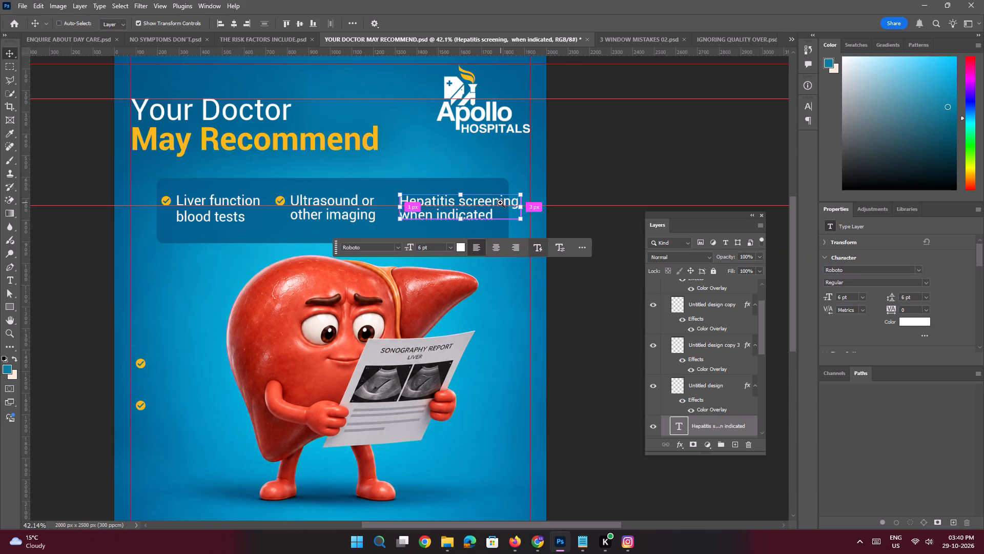
pyautogui.keyDown('ctrl'); pyautogui.moveTo(500, 202); pyautogui.dragTo(534, 262); pyautogui.keyUp('ctrl')
pyautogui.moveTo(420, 226); pyautogui.dragTo(408, 233)
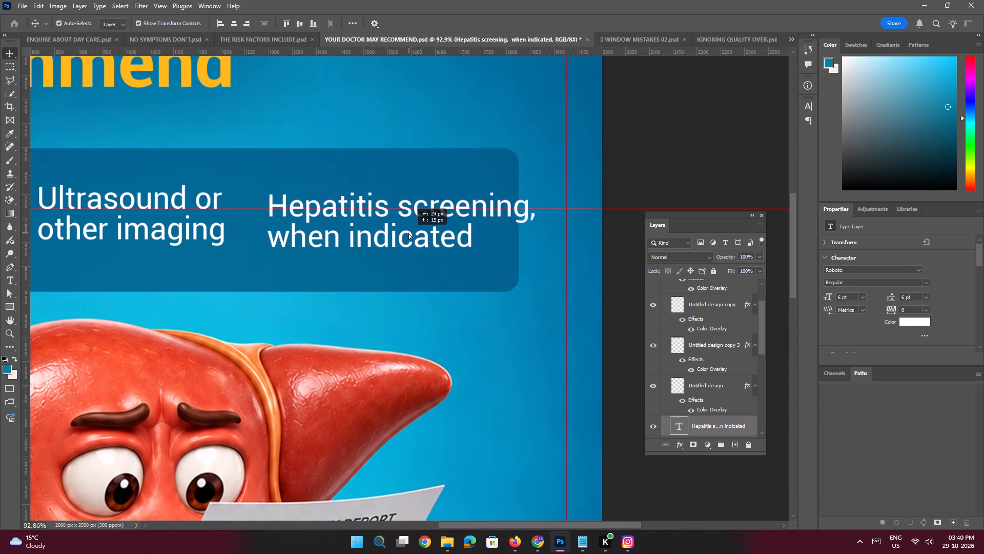
pyautogui.moveTo(408, 233); pyautogui.dragTo(406, 226)
# Enlarge the translucent blue box proportionally about its centre to about 1777 by 328 px so it encloses all three items.
pyautogui.press('space')
pyautogui.keyDown('ctrl'); pyautogui.moveTo(406, 226); pyautogui.dragTo(398, 224); pyautogui.keyUp('ctrl')
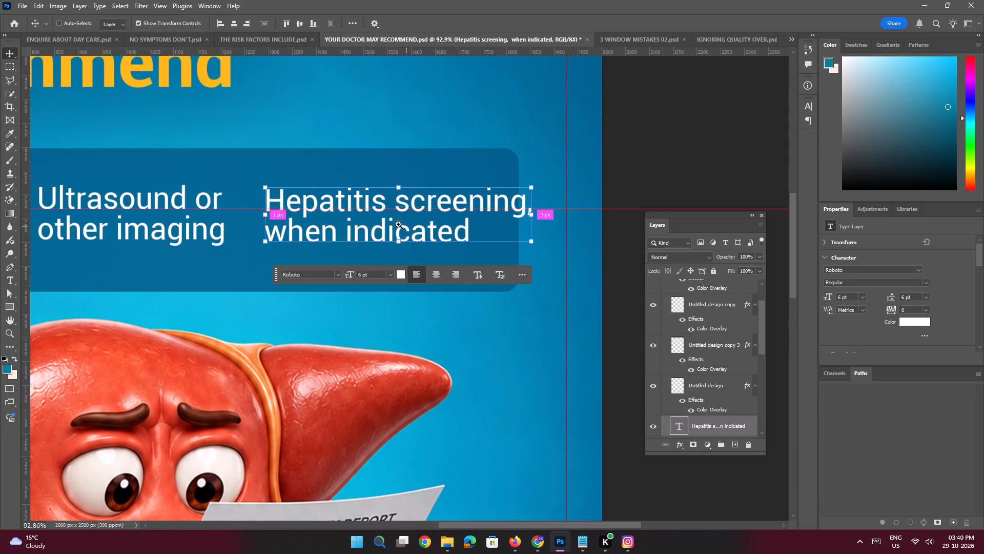
pyautogui.keyDown('ctrl'); pyautogui.moveTo(398, 224); pyautogui.dragTo(377, 218); pyautogui.keyUp('ctrl')
pyautogui.moveTo(352, 210); pyautogui.dragTo(509, 207)
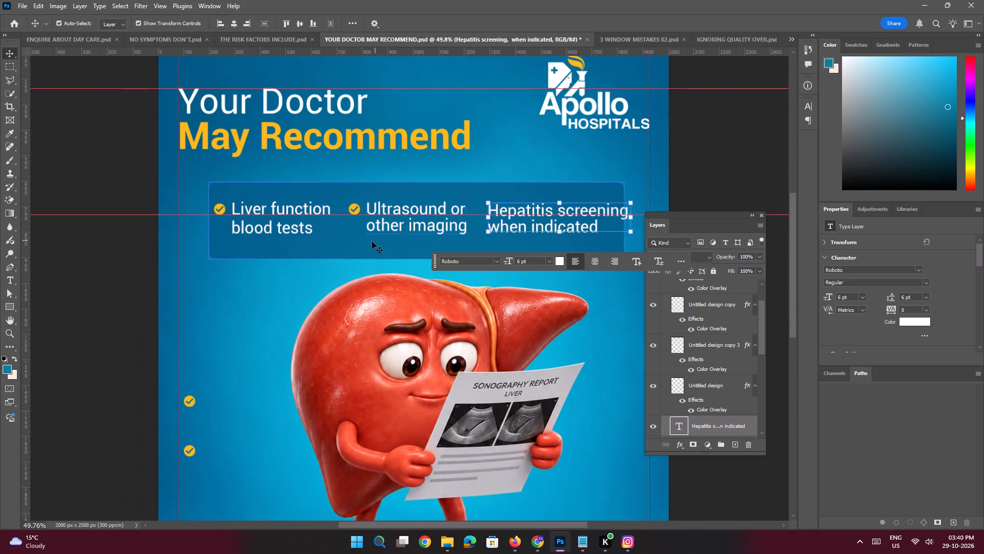
pyautogui.click(362, 246)
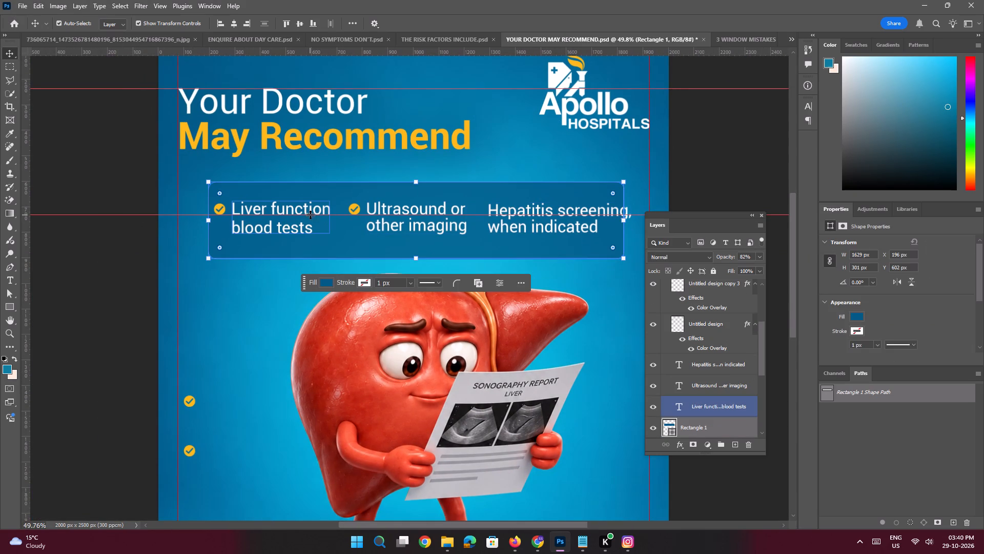
pyautogui.keyDown('shift'); pyautogui.moveTo(210, 222); pyautogui.dragTo(196, 221); pyautogui.keyUp('shift')
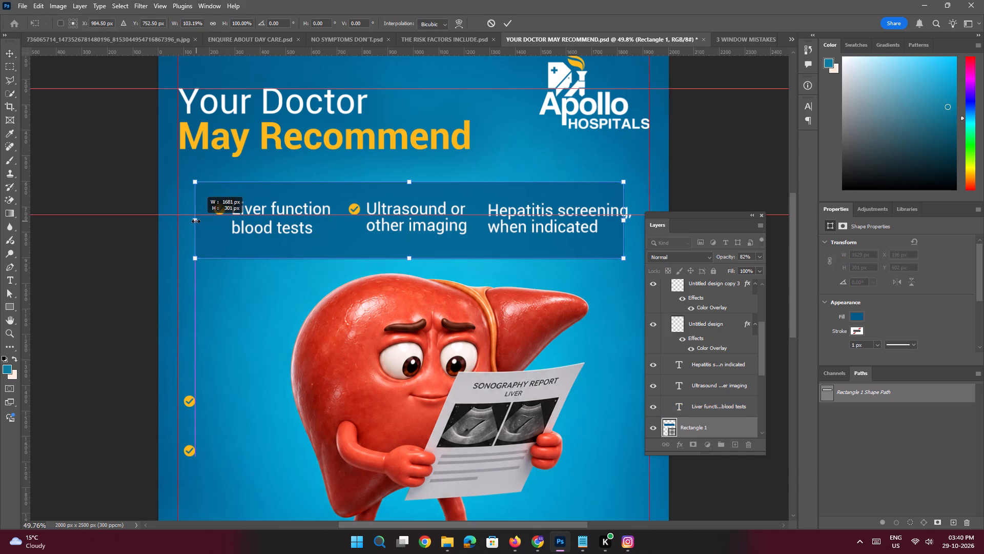
pyautogui.keyDown('shift'); pyautogui.moveTo(196, 221); pyautogui.dragTo(190, 221); pyautogui.keyUp('shift')
pyautogui.hotkey('ctrl', 'z')
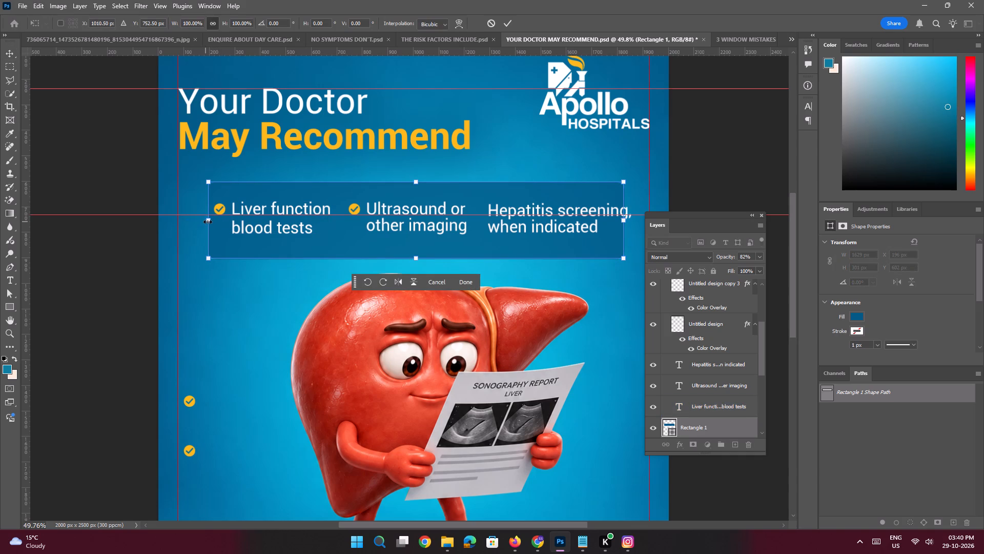
pyautogui.moveTo(209, 222); pyautogui.dragTo(195, 223)
pyautogui.hotkey('ctrl', 'z')
pyautogui.keyDown('alt'); pyautogui.moveTo(207, 222); pyautogui.dragTo(197, 222); pyautogui.keyUp('alt')
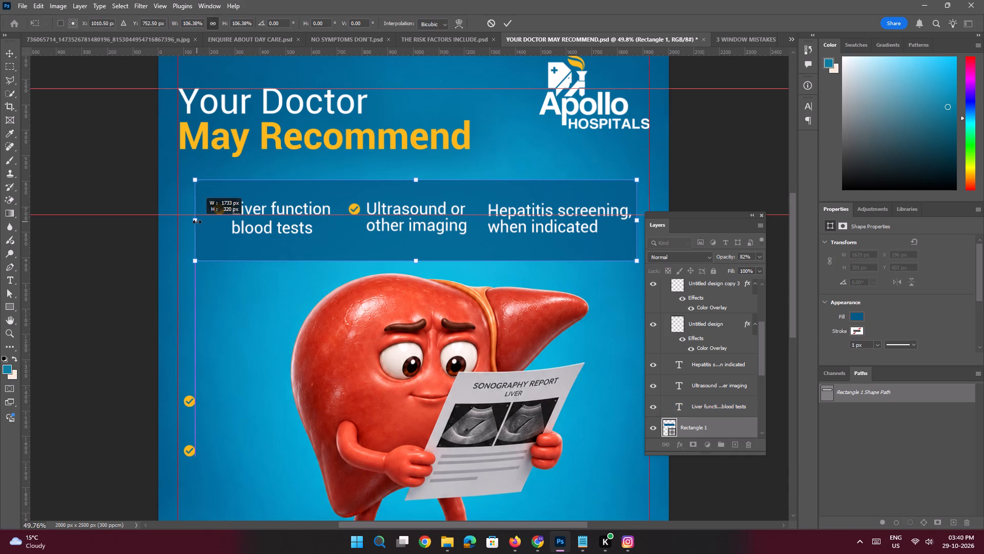
pyautogui.keyDown('alt'); pyautogui.moveTo(197, 222); pyautogui.dragTo(189, 222); pyautogui.keyUp('alt')
pyautogui.press('Return')
pyautogui.click(131, 179)
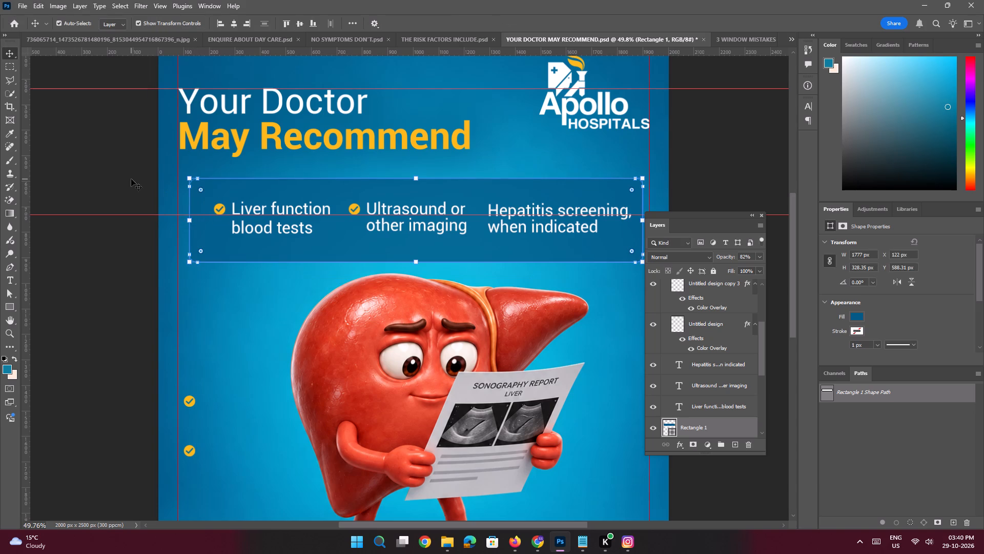
# Move the "Liver function blood tests" text together with its check icon 40 px to the left inside the blue box.
pyautogui.press('space')
pyautogui.press('space')
pyautogui.press('space')
pyautogui.press('space')
pyautogui.press('space')
pyautogui.press('space')
pyautogui.press('space')
pyautogui.press('space')
pyautogui.press('space')
pyautogui.press('space')
pyautogui.press('space')
pyautogui.press('space')
pyautogui.press('space')
pyautogui.press('space')
pyautogui.press('space')
pyautogui.press('space')
pyautogui.press('space')
pyautogui.press('space')
pyautogui.moveTo(331, 203); pyautogui.dragTo(302, 203)
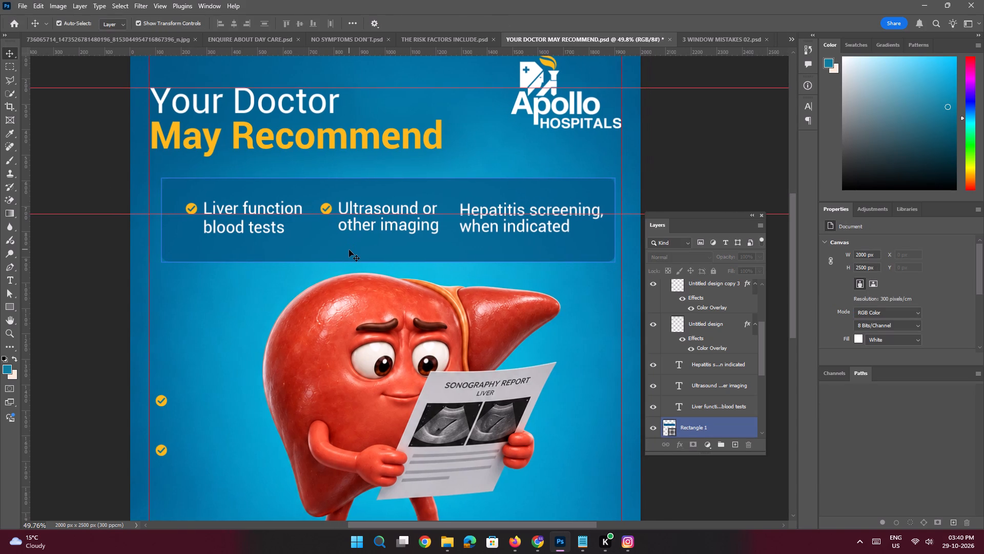
pyautogui.click(237, 225)
pyautogui.press('space')
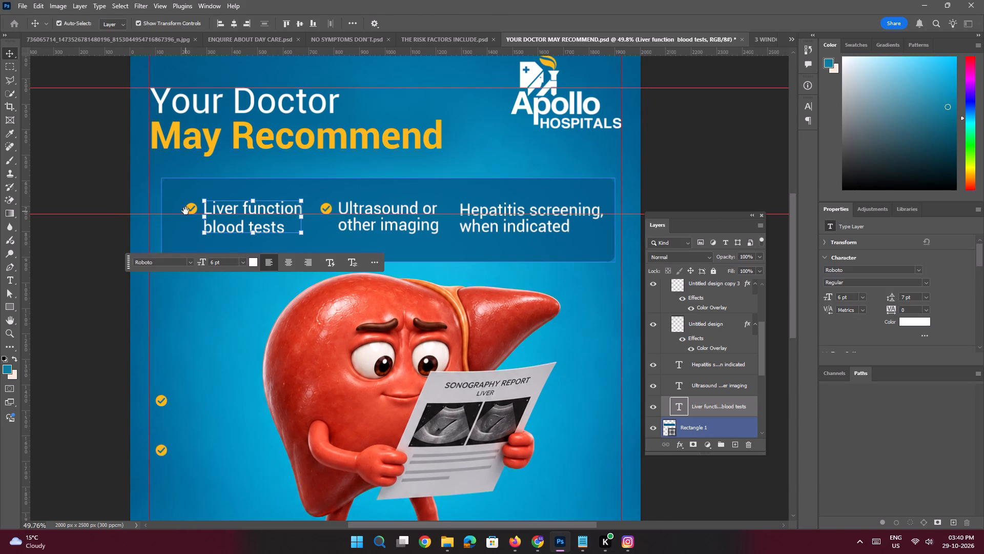
pyautogui.keyDown('ctrl'); pyautogui.moveTo(188, 207); pyautogui.dragTo(250, 291); pyautogui.keyUp('ctrl')
pyautogui.keyDown('shift'); pyautogui.click(221, 222); pyautogui.keyUp('shift')
pyautogui.press('space')
pyautogui.keyDown('ctrl'); pyautogui.moveTo(241, 250); pyautogui.dragTo(198, 238); pyautogui.keyUp('ctrl')
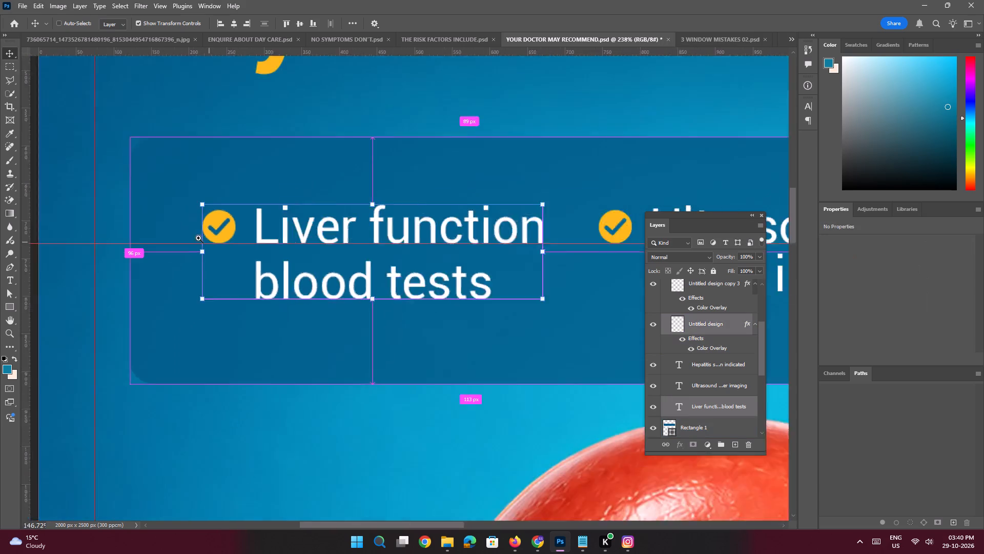
pyautogui.keyDown('ctrl'); pyautogui.moveTo(198, 238); pyautogui.dragTo(196, 238); pyautogui.keyUp('ctrl')
pyautogui.hotkey('shift', 'Left')
pyautogui.hotkey('shift', 'Left')
pyautogui.hotkey('shift', 'Left')
pyautogui.hotkey('shift', 'Left')
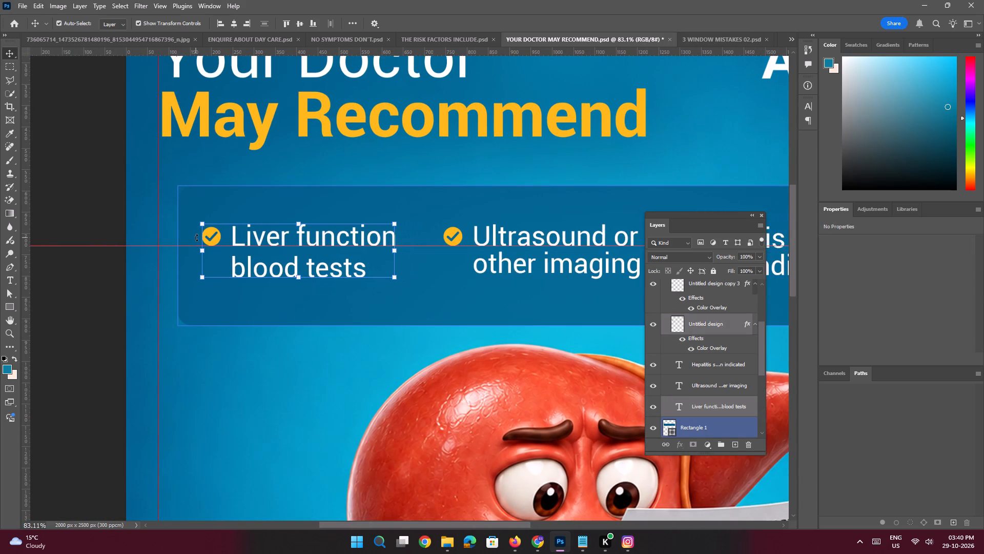
# Move the "Hepatitis screening, when indicated" text slightly right in the blue box, keeping its height, to make room for a check icon.
pyautogui.press('space')
pyautogui.press('space')
pyautogui.press('space')
pyautogui.press('space')
pyautogui.press('space')
pyautogui.press('space')
pyautogui.press('space')
pyautogui.press('space')
pyautogui.press('space')
pyautogui.press('space')
pyautogui.press('space')
pyautogui.press('space')
pyautogui.press('space')
pyautogui.press('space')
pyautogui.press('space')
pyautogui.press('space')
pyautogui.press('space')
pyautogui.press('space')
pyautogui.press('space')
pyautogui.press('space')
pyautogui.moveTo(522, 217); pyautogui.dragTo(442, 213)
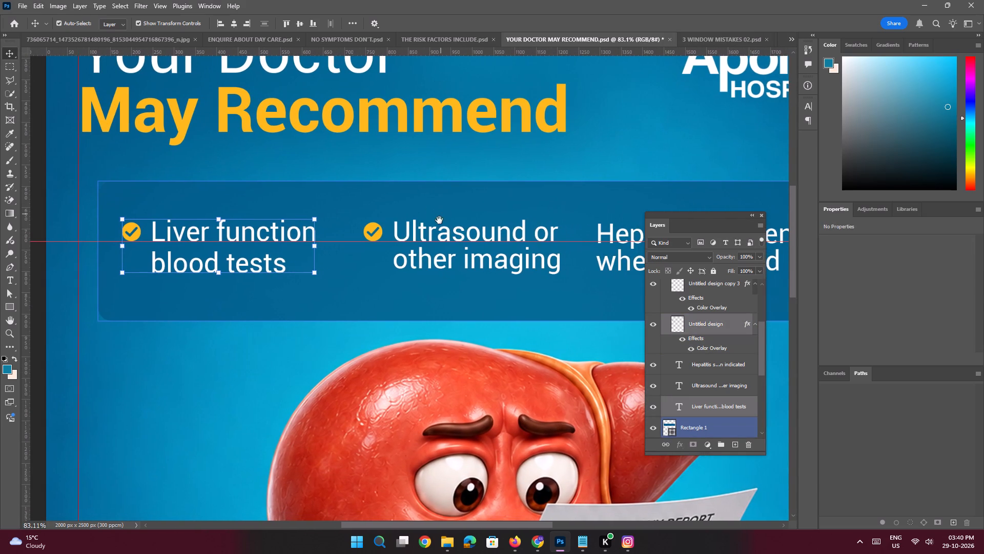
pyautogui.click(434, 227)
pyautogui.press('space')
pyautogui.press('space')
pyautogui.press('space')
pyautogui.press('space')
pyautogui.press('space')
pyautogui.press('space')
pyautogui.press('space')
pyautogui.press('space')
pyautogui.press('space')
pyautogui.press('space')
pyautogui.press('space')
pyautogui.press('space')
pyautogui.press('space')
pyautogui.press('space')
pyautogui.moveTo(498, 231); pyautogui.dragTo(416, 225)
pyautogui.click(393, 223)
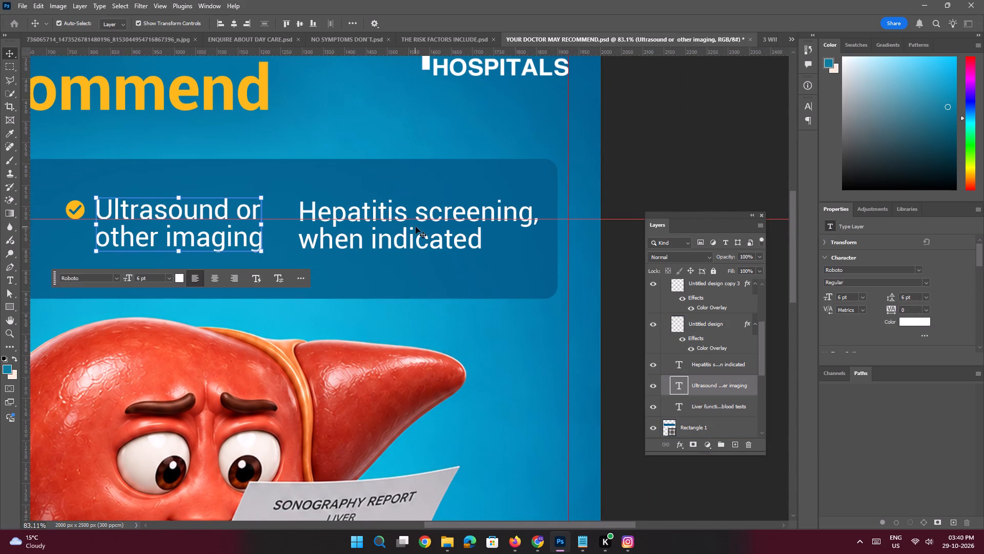
pyautogui.click(416, 215)
pyautogui.keyDown('shift'); pyautogui.moveTo(433, 216); pyautogui.dragTo(438, 216); pyautogui.keyUp('shift')
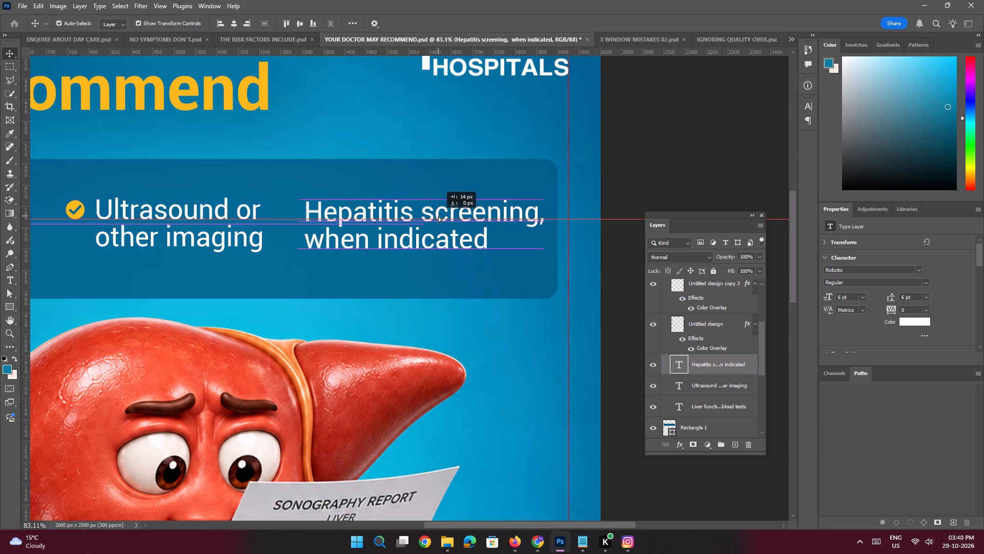
pyautogui.keyDown('shift'); pyautogui.moveTo(438, 216); pyautogui.dragTo(443, 216); pyautogui.keyUp('shift')
# Shift the "Liver function blood tests" text together with its check icon a net 20 px to the left.
pyautogui.press('space')
pyautogui.press('space')
pyautogui.press('space')
pyautogui.press('space')
pyautogui.press('space')
pyautogui.press('space')
pyautogui.press('space')
pyautogui.press('space')
pyautogui.press('space')
pyautogui.press('space')
pyautogui.press('space')
pyautogui.press('space')
pyautogui.press('space')
pyautogui.press('space')
pyautogui.press('space')
pyautogui.press('space')
pyautogui.press('space')
pyautogui.press('space')
pyautogui.press('space')
pyautogui.press('space')
pyautogui.moveTo(380, 212); pyautogui.dragTo(445, 208)
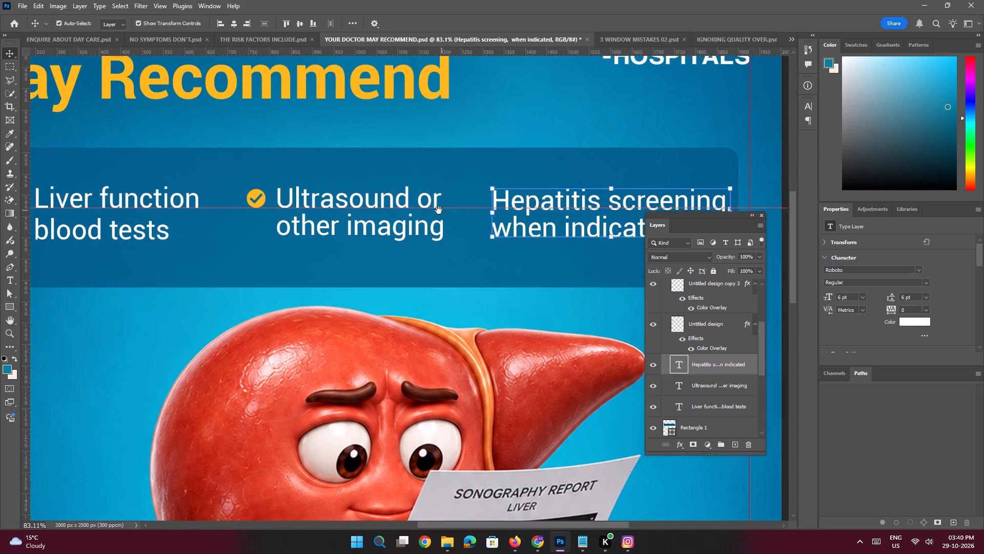
pyautogui.moveTo(241, 204); pyautogui.dragTo(288, 204)
pyautogui.click(292, 204)
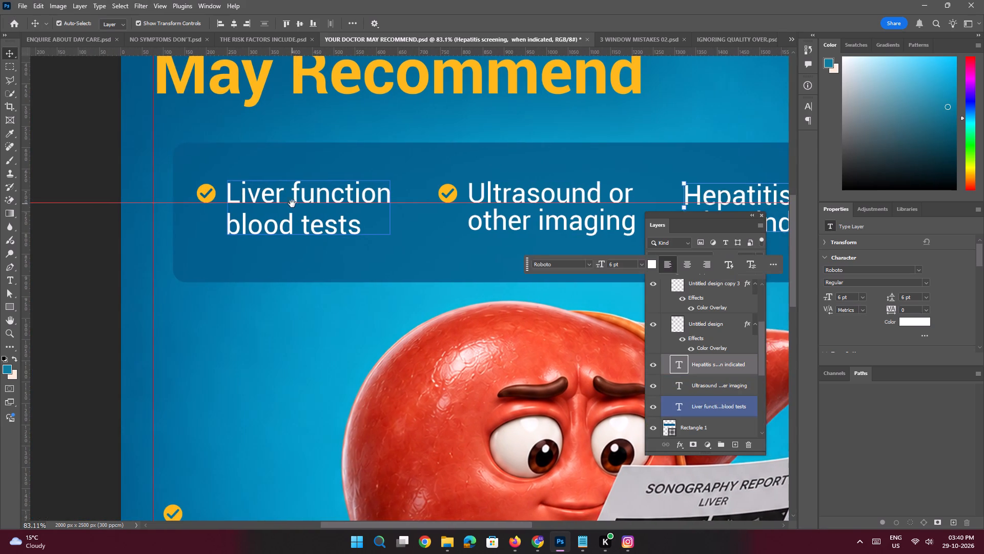
pyautogui.keyDown('ctrl'); pyautogui.moveTo(242, 194); pyautogui.dragTo(288, 253); pyautogui.keyUp('ctrl')
pyautogui.click(256, 200)
pyautogui.keyDown('shift'); pyautogui.click(159, 195); pyautogui.keyUp('shift')
pyautogui.press('space')
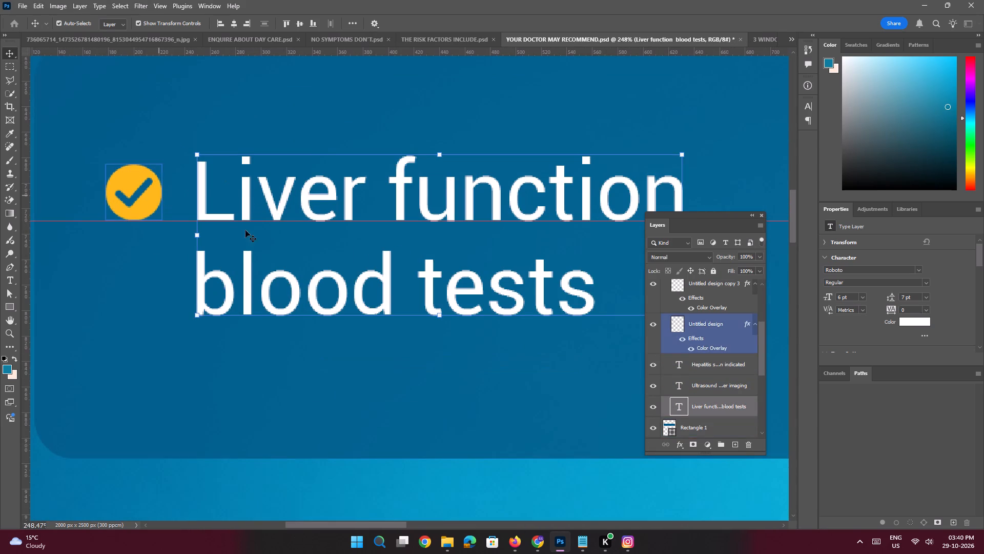
pyautogui.keyDown('ctrl'); pyautogui.moveTo(251, 232); pyautogui.dragTo(201, 219); pyautogui.keyUp('ctrl')
pyautogui.hotkey('shift', 'Left')
pyautogui.hotkey('shift', 'Left')
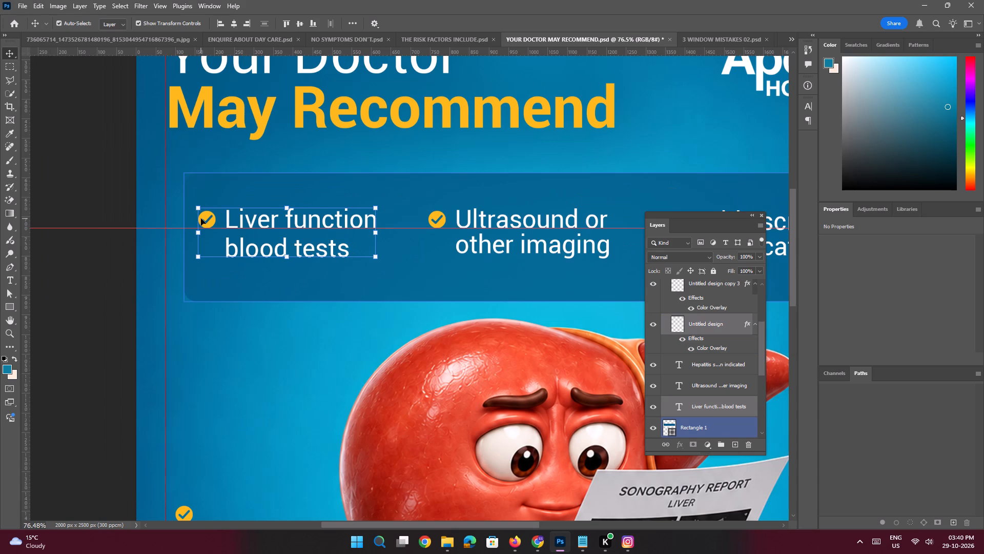
pyautogui.hotkey('shift', 'Left')
pyautogui.hotkey('shift', 'Right')
# Duplicate the check icon beside "Ultrasound or other imaging" and place the copy 517 px to its right, level with it, before the "Hepatitis screening" text.
pyautogui.press('space')
pyautogui.press('space')
pyautogui.press('space')
pyautogui.press('space')
pyautogui.press('space')
pyautogui.press('space')
pyautogui.press('space')
pyautogui.press('space')
pyautogui.press('space')
pyautogui.press('space')
pyautogui.press('space')
pyautogui.press('space')
pyautogui.press('space')
pyautogui.press('space')
pyautogui.press('space')
pyautogui.press('space')
pyautogui.press('space')
pyautogui.press('space')
pyautogui.press('space')
pyautogui.press('space')
pyautogui.moveTo(435, 218); pyautogui.dragTo(362, 219)
pyautogui.click(341, 230)
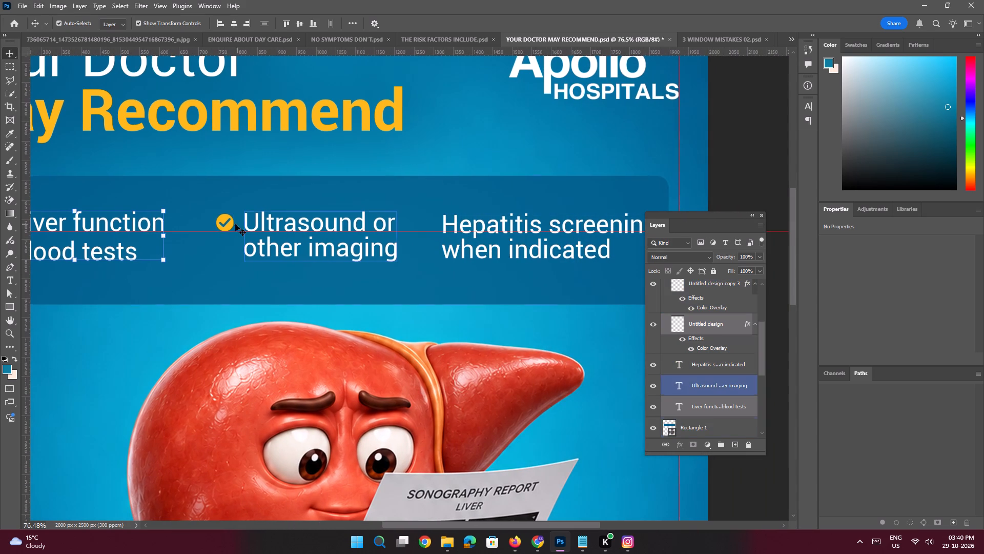
pyautogui.click(230, 224)
pyautogui.hotkey('ctrl', 'j')
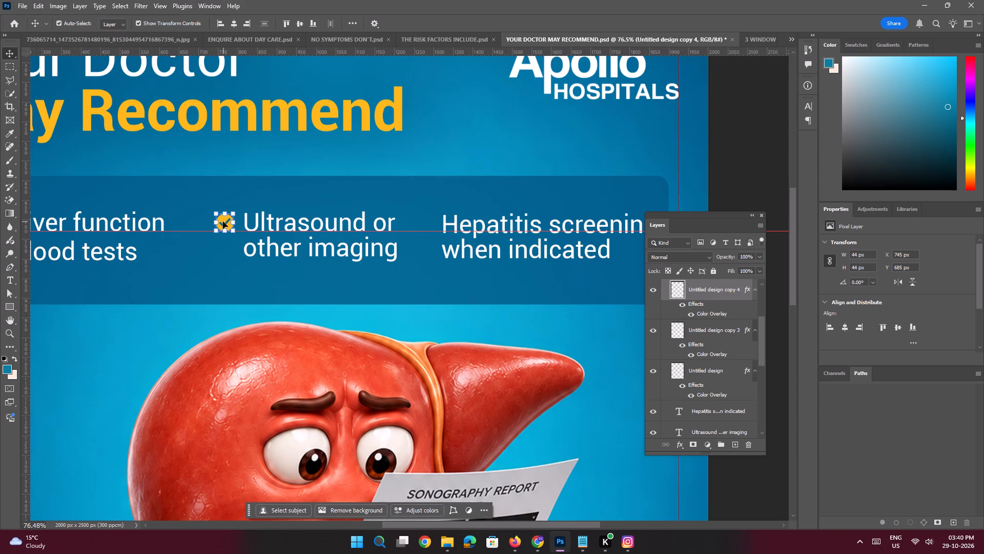
pyautogui.keyDown('shift'); pyautogui.moveTo(223, 222); pyautogui.dragTo(425, 230); pyautogui.keyUp('shift')
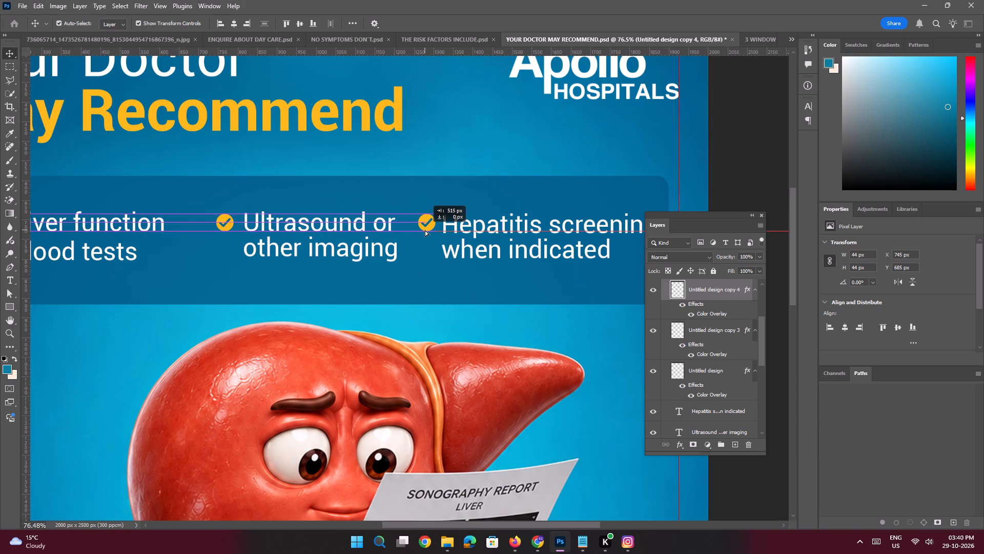
pyautogui.keyDown('shift'); pyautogui.moveTo(425, 230); pyautogui.dragTo(426, 230); pyautogui.keyUp('shift')
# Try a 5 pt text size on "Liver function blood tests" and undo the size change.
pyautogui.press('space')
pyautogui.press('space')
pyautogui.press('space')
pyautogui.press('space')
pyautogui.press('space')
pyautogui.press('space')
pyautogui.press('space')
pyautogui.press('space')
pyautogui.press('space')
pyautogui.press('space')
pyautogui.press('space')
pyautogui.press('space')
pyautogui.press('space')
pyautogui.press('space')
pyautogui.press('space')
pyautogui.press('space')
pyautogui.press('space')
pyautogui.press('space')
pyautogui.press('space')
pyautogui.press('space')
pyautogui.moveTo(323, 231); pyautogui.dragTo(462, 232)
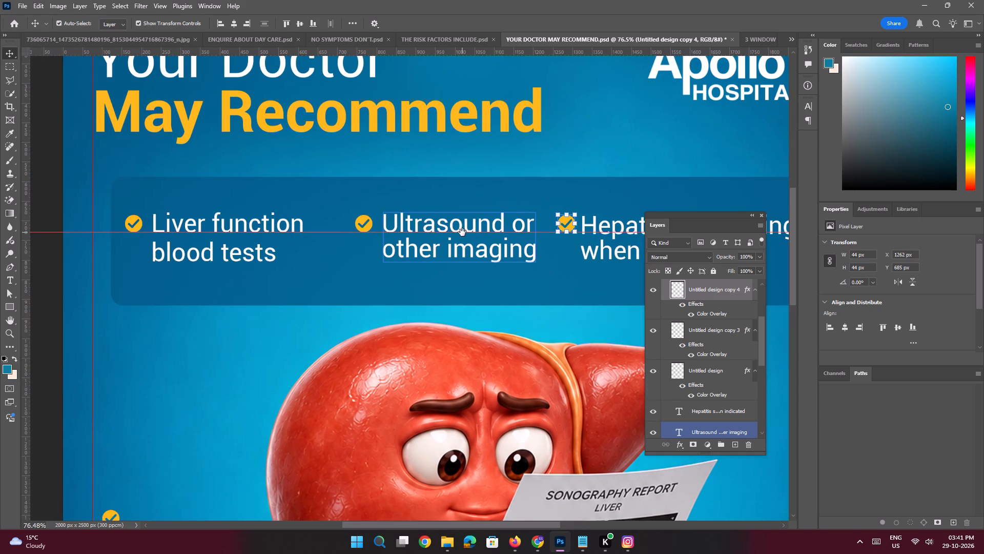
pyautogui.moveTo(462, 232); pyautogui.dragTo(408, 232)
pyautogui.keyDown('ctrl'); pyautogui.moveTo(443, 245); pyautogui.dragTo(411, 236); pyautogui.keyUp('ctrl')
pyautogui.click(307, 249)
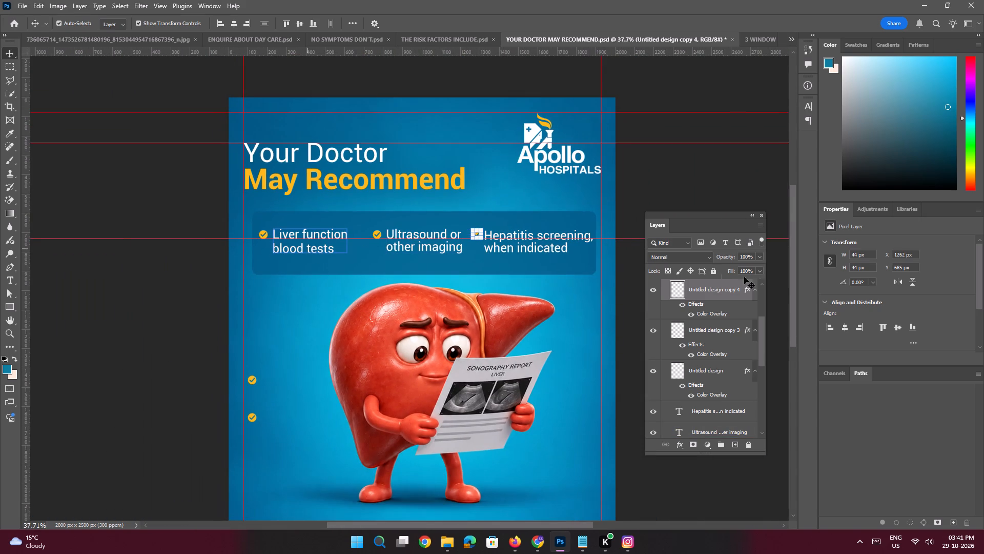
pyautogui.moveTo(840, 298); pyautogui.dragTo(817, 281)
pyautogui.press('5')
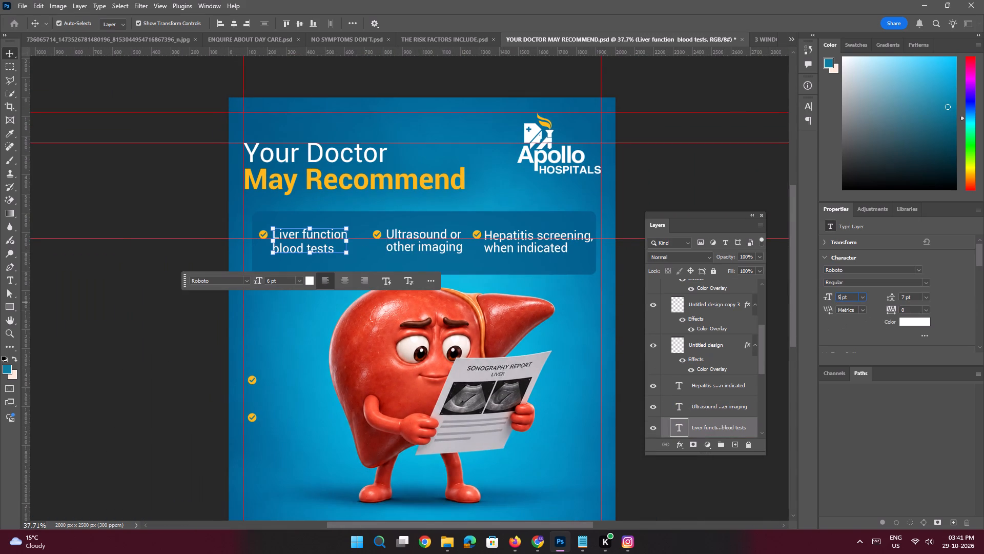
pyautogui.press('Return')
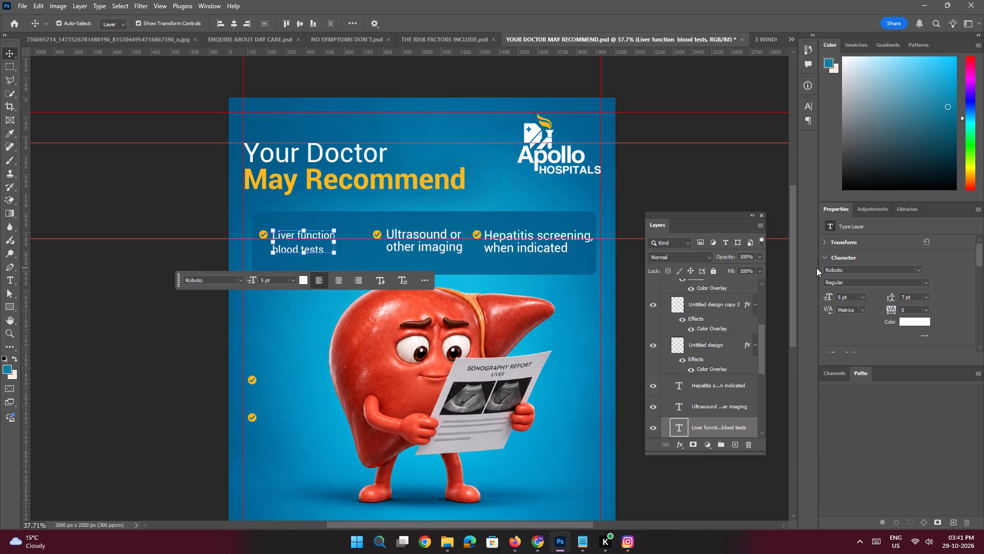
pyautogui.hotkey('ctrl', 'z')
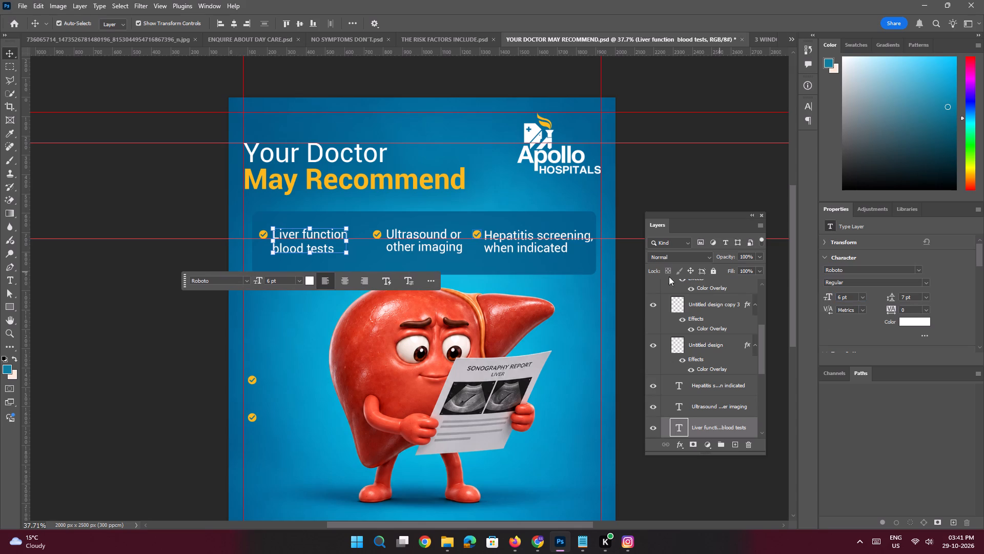
# Insert a line break after "Hepatitis" so the third item reads "Hepatitis / screening, / when indicated" on three lines.
pyautogui.hotkey('ctrl', 'space')
pyautogui.hotkey('ctrl', 'space')
pyautogui.hotkey('ctrl', 'space')
pyautogui.hotkey('ctrl', 'space')
pyautogui.hotkey('ctrl', 'space')
pyautogui.hotkey('ctrl', 'space')
pyautogui.hotkey('ctrl', 'space')
pyautogui.hotkey('ctrl', 'space')
pyautogui.hotkey('ctrl', 'space')
pyautogui.hotkey('ctrl', 'space')
pyautogui.hotkey('ctrl', 'space')
pyautogui.hotkey('ctrl', 'space')
pyautogui.hotkey('ctrl', 'space')
pyautogui.hotkey('ctrl', 'space')
pyautogui.hotkey('ctrl', 'space')
pyautogui.hotkey('ctrl', 'space')
pyautogui.hotkey('ctrl', 'space')
pyautogui.hotkey('ctrl', 'space')
pyautogui.hotkey('ctrl', 'space')
pyautogui.hotkey('ctrl', 'space')
pyautogui.keyDown('ctrl'); pyautogui.moveTo(415, 229); pyautogui.dragTo(429, 251); pyautogui.keyUp('ctrl')
pyautogui.moveTo(505, 243); pyautogui.dragTo(474, 244)
pyautogui.hotkey('ctrl', 'space')
pyautogui.hotkey('ctrl', 'space')
pyautogui.keyDown('ctrl'); pyautogui.moveTo(544, 236); pyautogui.dragTo(571, 278); pyautogui.keyUp('ctrl')
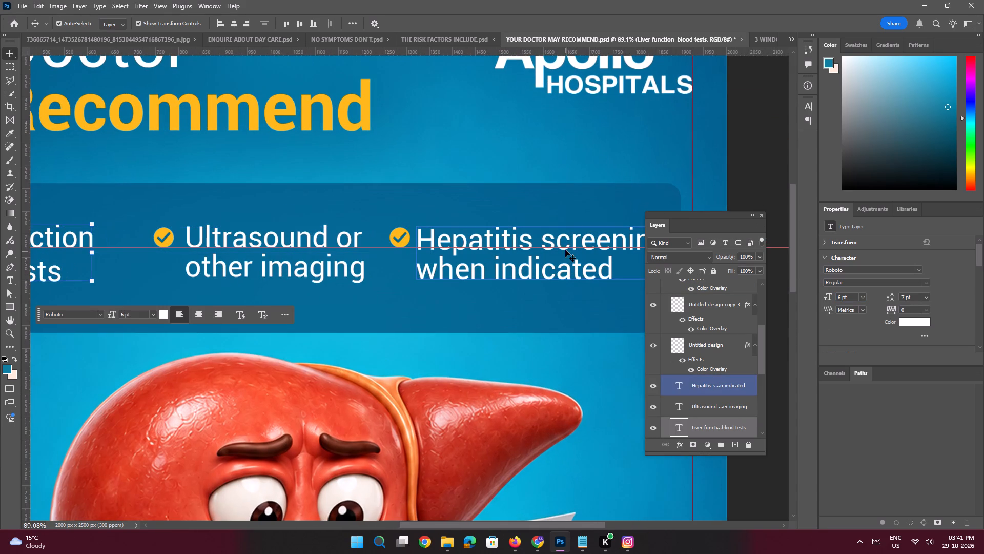
pyautogui.doubleClick(564, 240)
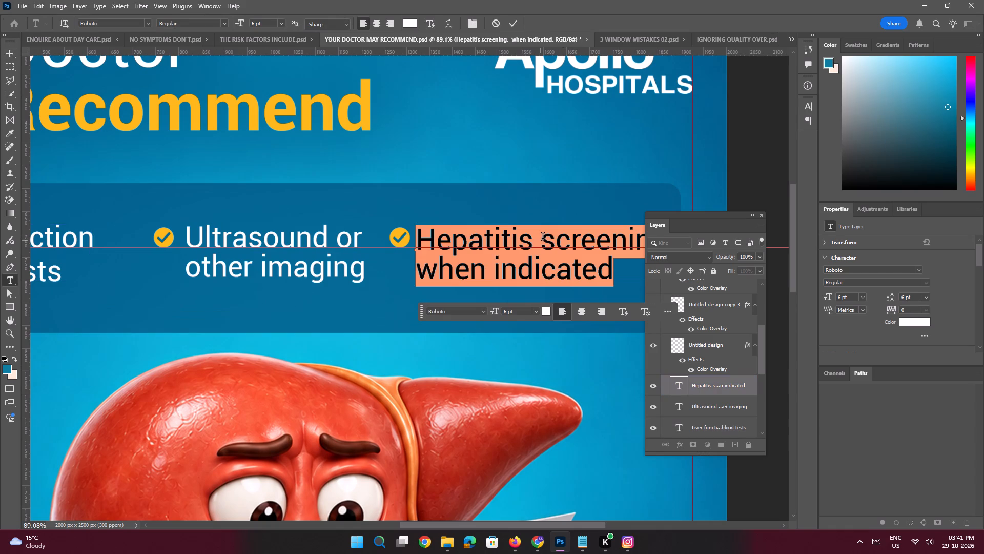
pyautogui.click(543, 238)
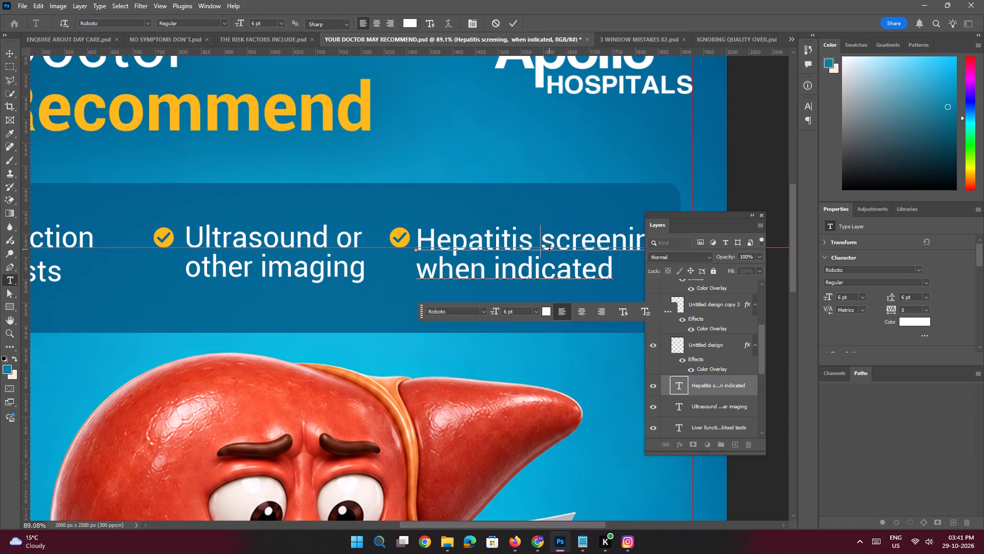
pyautogui.press('Return')
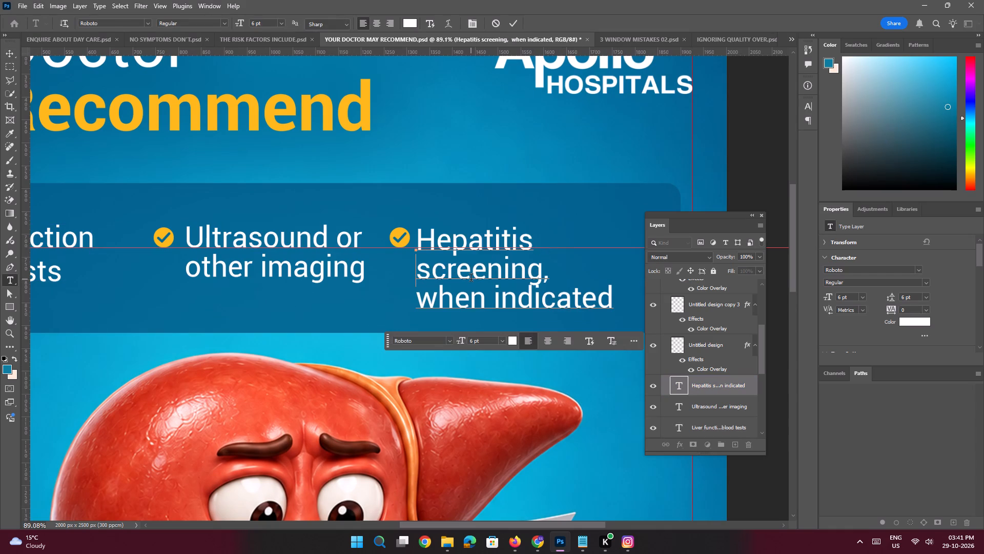
pyautogui.press('Return')
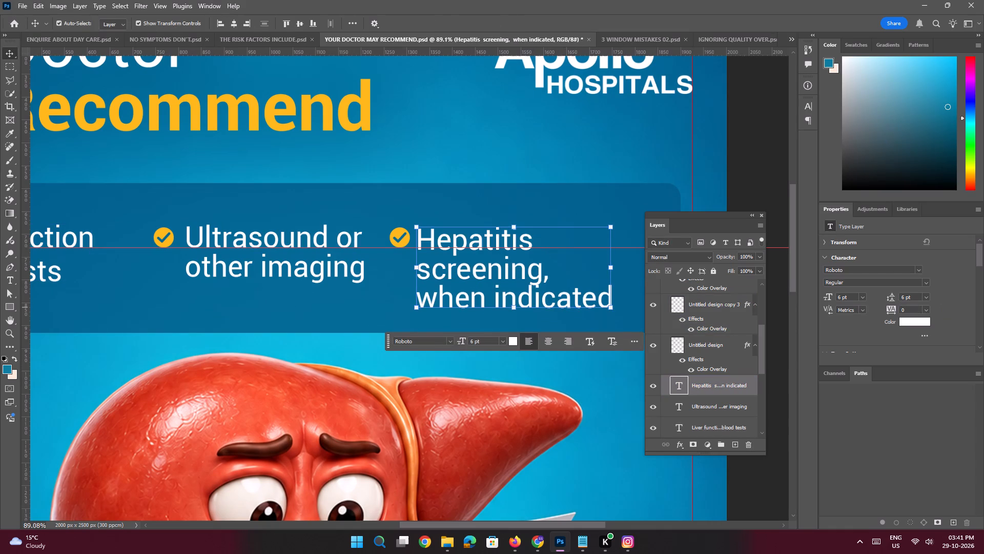
# Undo the line break after "Hepatitis" in the third item.
pyautogui.hotkey('ctrl', 'z')
# Shift the "Ultrasound or other imaging" text together with its check icon 50 px to the left.
pyautogui.press('space')
pyautogui.press('space')
pyautogui.press('space')
pyautogui.press('space')
pyautogui.press('space')
pyautogui.press('space')
pyautogui.press('space')
pyautogui.press('space')
pyautogui.press('space')
pyautogui.press('space')
pyautogui.press('space')
pyautogui.press('space')
pyautogui.press('space')
pyautogui.press('space')
pyautogui.press('space')
pyautogui.press('space')
pyautogui.press('space')
pyautogui.press('space')
pyautogui.press('space')
pyautogui.press('space')
pyautogui.moveTo(561, 250); pyautogui.dragTo(480, 245)
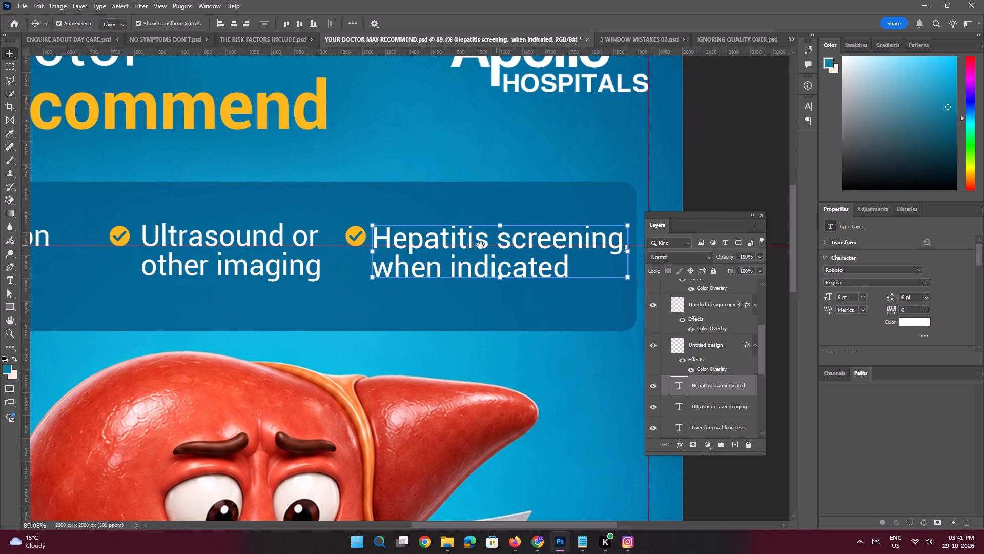
pyautogui.moveTo(480, 245); pyautogui.dragTo(641, 250)
pyautogui.click(571, 248)
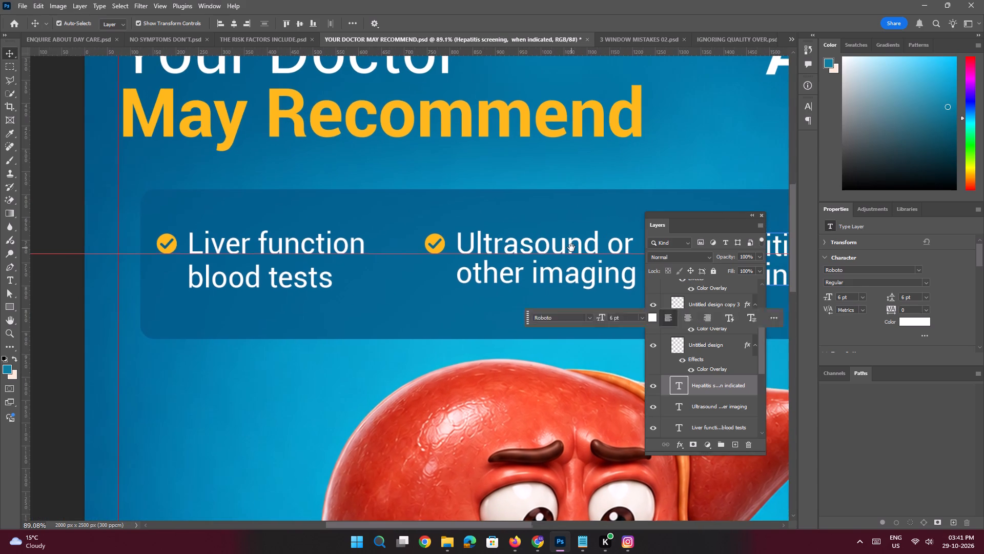
pyautogui.click(523, 244)
pyautogui.keyDown('shift'); pyautogui.click(439, 249); pyautogui.keyUp('shift')
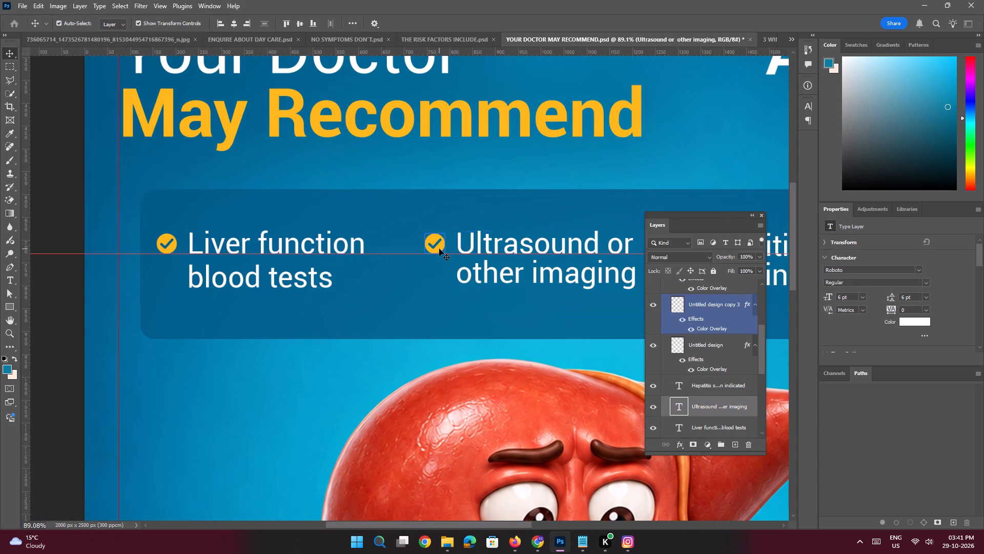
pyautogui.hotkey('shift', 'Left')
pyautogui.hotkey('shift', 'Left')
pyautogui.hotkey('shift', 'Left')
pyautogui.hotkey('shift', 'Left')
pyautogui.hotkey('shift', 'Left')
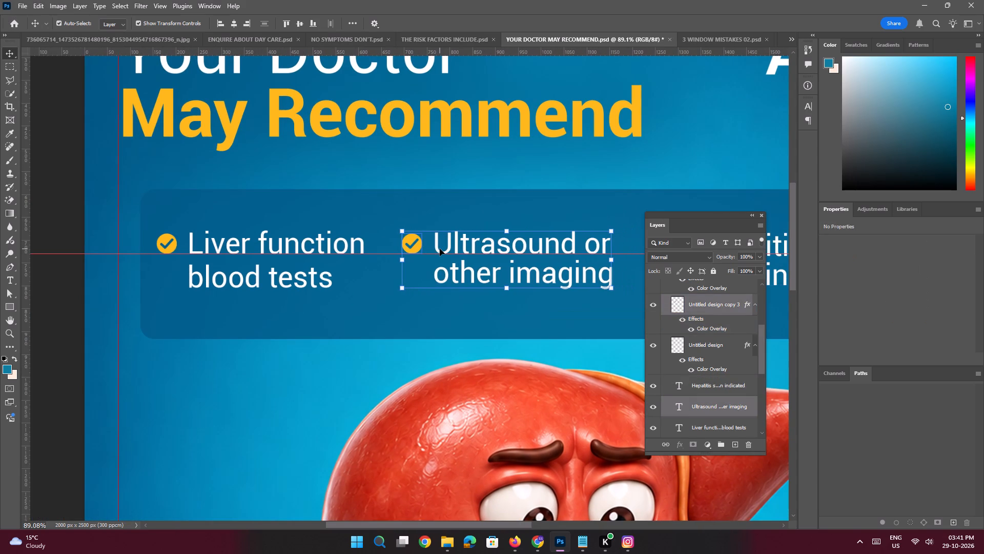
# Shift the "Hepatitis screening, when indicated" text together with its check icon a net 30 px to the left.
pyautogui.press('space')
pyautogui.press('space')
pyautogui.press('space')
pyautogui.press('space')
pyautogui.press('space')
pyautogui.press('space')
pyautogui.press('space')
pyautogui.press('space')
pyautogui.press('space')
pyautogui.press('space')
pyautogui.press('space')
pyautogui.press('space')
pyautogui.press('space')
pyautogui.press('space')
pyautogui.press('space')
pyautogui.press('space')
pyautogui.press('space')
pyautogui.moveTo(470, 238); pyautogui.dragTo(405, 239)
pyautogui.click(461, 245)
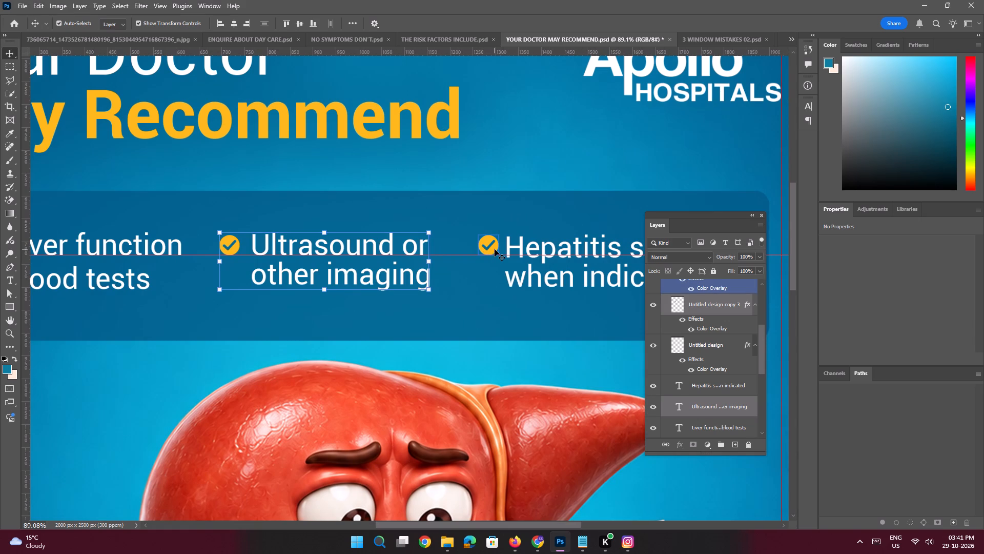
pyautogui.click(495, 249)
pyautogui.keyDown('shift'); pyautogui.click(537, 252); pyautogui.keyUp('shift')
pyautogui.hotkey('shift', 'Left')
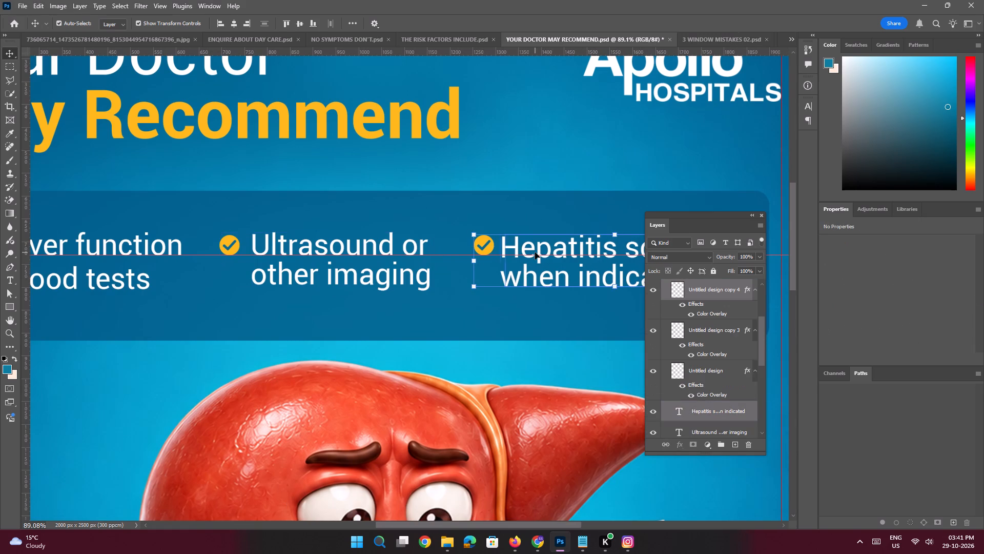
pyautogui.hotkey('shift', 'Left')
pyautogui.hotkey('shift', 'Left')
pyautogui.hotkey('shift', 'Left')
pyautogui.hotkey('shift', 'Right')
pyautogui.hotkey('shift', 'Right')
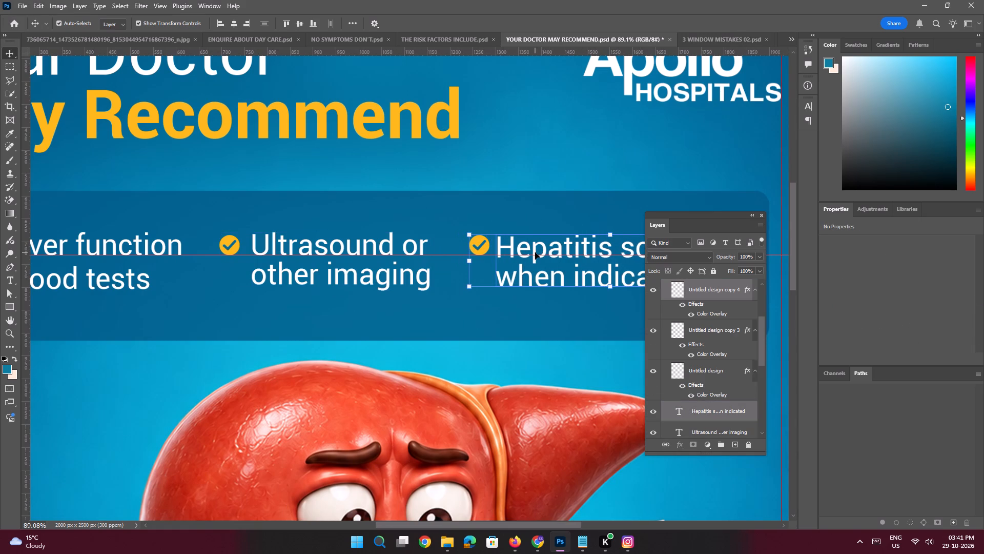
pyautogui.press('space')
pyautogui.hotkey('shift', 'Left')
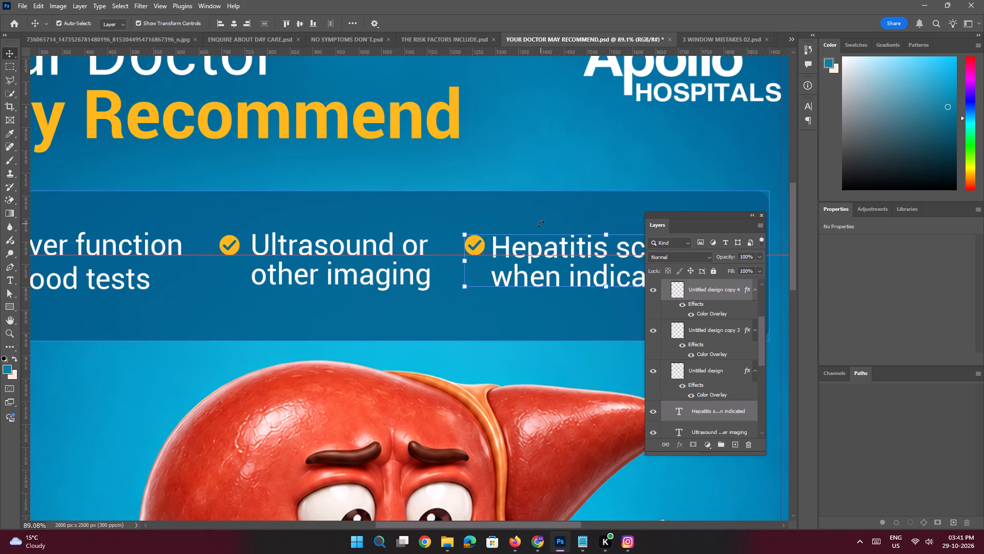
pyautogui.press('space')
pyautogui.keyDown('ctrl'); pyautogui.moveTo(500, 244); pyautogui.dragTo(446, 235); pyautogui.keyUp('ctrl')
pyautogui.click(253, 285)
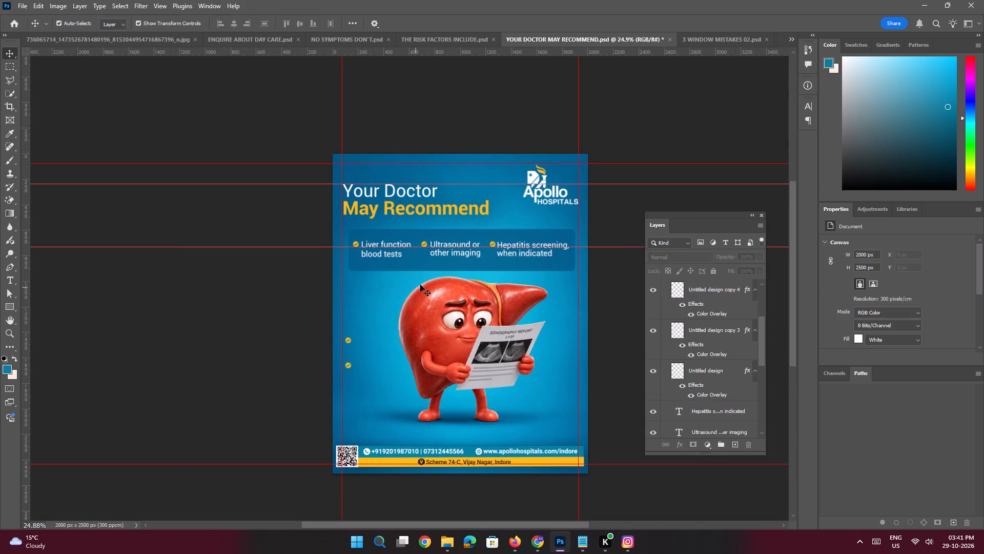
# Set all corner radii of the blue box behind the three test items to 35 px and deselect it.
pyautogui.hotkey('ctrl', 'space')
pyautogui.hotkey('ctrl', 'space')
pyautogui.hotkey('ctrl', 'space')
pyautogui.hotkey('ctrl', 'space')
pyautogui.hotkey('ctrl', 'space')
pyautogui.hotkey('ctrl', 'space')
pyautogui.hotkey('ctrl', 'space')
pyautogui.hotkey('ctrl', 'space')
pyautogui.hotkey('ctrl', 'space')
pyautogui.hotkey('ctrl', 'space')
pyautogui.hotkey('ctrl', 'space')
pyautogui.hotkey('ctrl', 'space')
pyautogui.hotkey('ctrl', 'space')
pyautogui.hotkey('ctrl', 'space')
pyautogui.hotkey('ctrl', 'space')
pyautogui.hotkey('ctrl', 'space')
pyautogui.hotkey('ctrl', 'space')
pyautogui.hotkey('ctrl', 'space')
pyautogui.hotkey('ctrl', 'space')
pyautogui.hotkey('ctrl', 'space')
pyautogui.keyDown('ctrl'); pyautogui.moveTo(479, 256); pyautogui.dragTo(498, 304); pyautogui.keyUp('ctrl')
pyautogui.moveTo(532, 272); pyautogui.dragTo(510, 273)
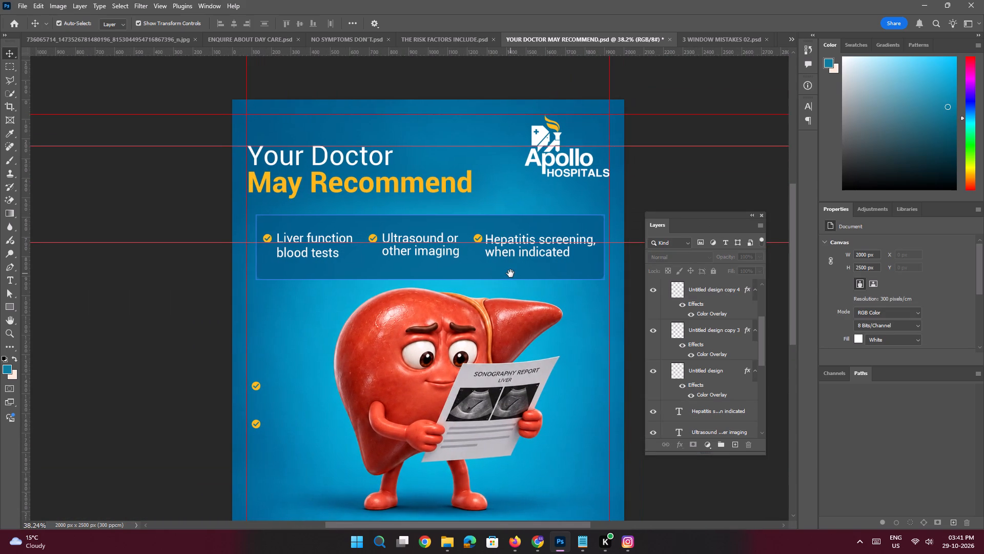
pyautogui.moveTo(510, 273); pyautogui.dragTo(510, 274)
pyautogui.click(507, 275)
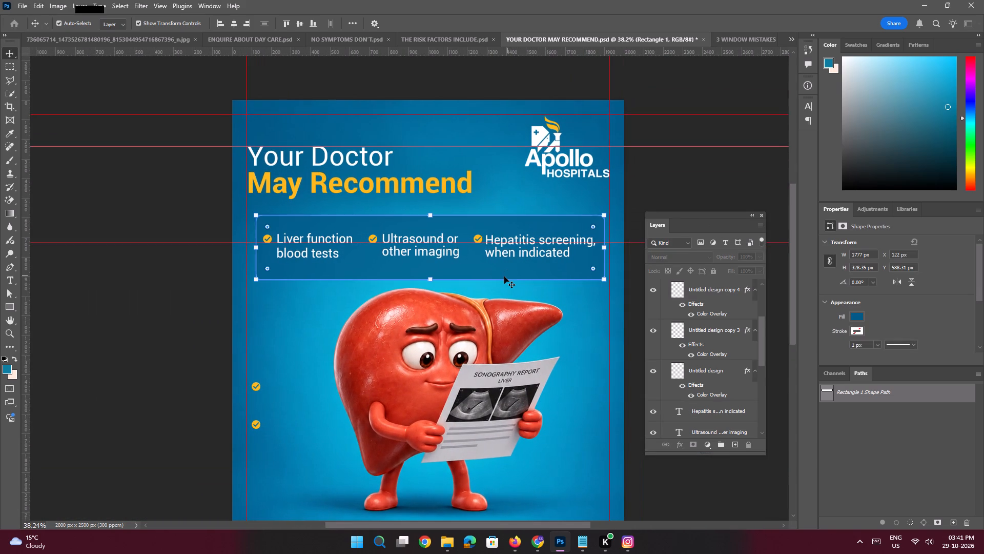
pyautogui.hotkey('ctrl', 't')
pyautogui.hotkey('ctrl', 'space')
pyautogui.hotkey('ctrl', 'space')
pyautogui.hotkey('ctrl', 'space')
pyautogui.hotkey('ctrl', 'space')
pyautogui.hotkey('ctrl', 'space')
pyautogui.hotkey('ctrl', 'space')
pyautogui.hotkey('ctrl', 'space')
pyautogui.hotkey('ctrl', 'space')
pyautogui.keyDown('ctrl'); pyautogui.moveTo(424, 272); pyautogui.dragTo(433, 290); pyautogui.keyUp('ctrl')
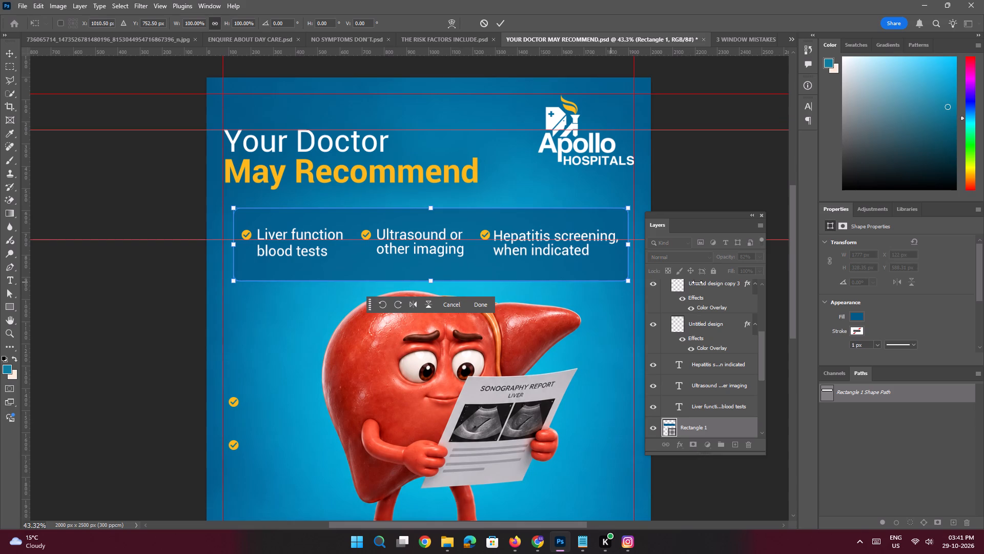
pyautogui.press('Return')
pyautogui.scroll(-9, 952, 309)
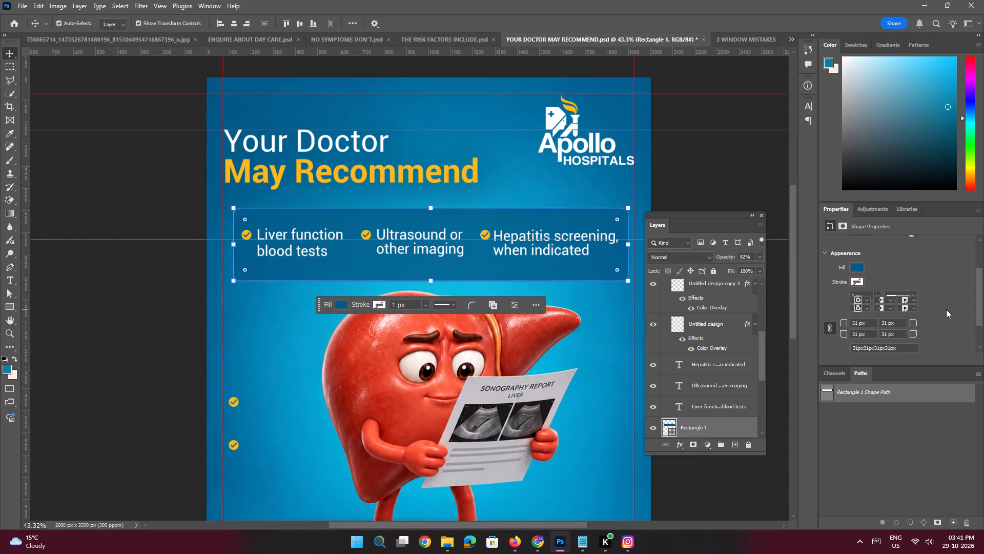
pyautogui.moveTo(855, 298); pyautogui.dragTo(838, 293)
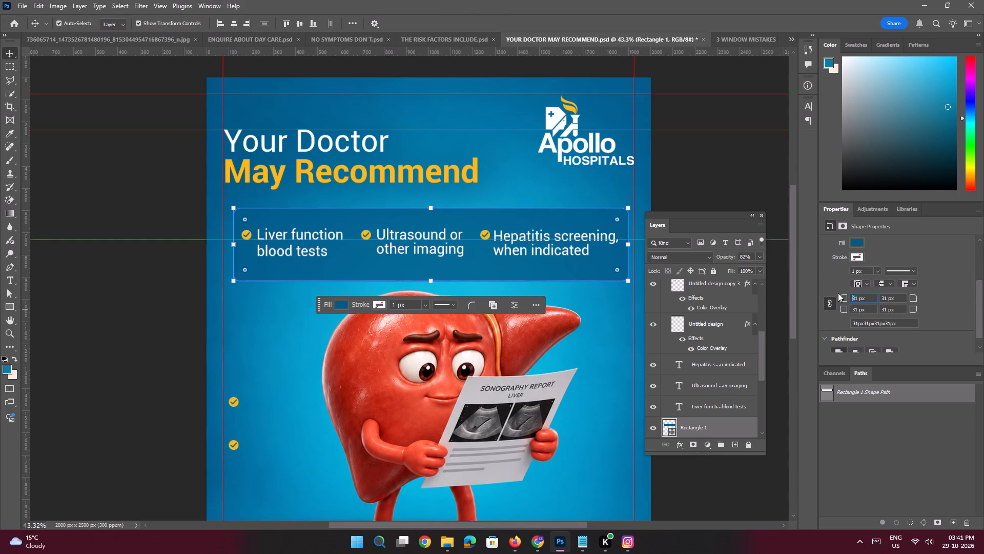
pyautogui.moveTo(859, 298); pyautogui.dragTo(832, 290)
pyautogui.write('35')
pyautogui.press('Return')
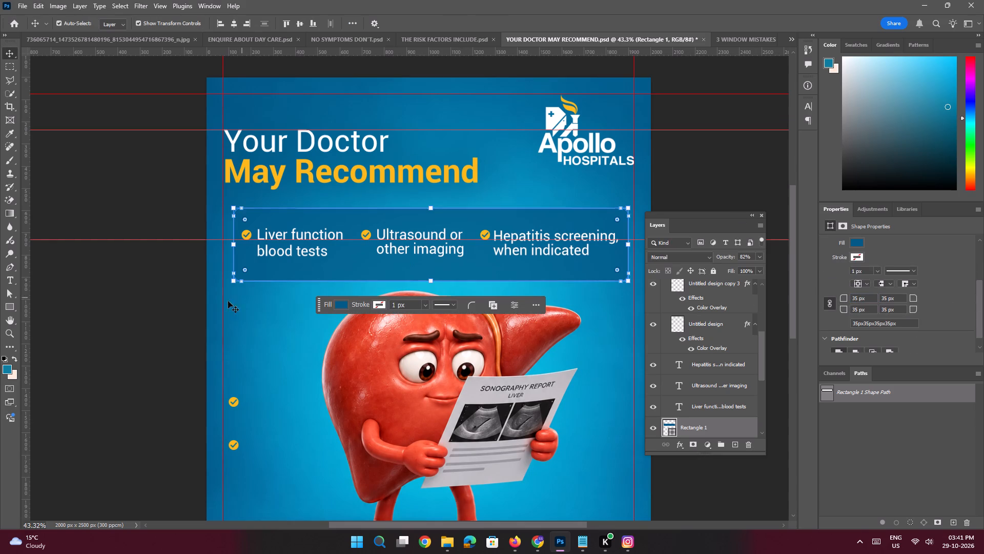
pyautogui.click(109, 321)
# Nudge only the check icon beside "Ultrasound or other imaging" 11 px to the right, closer to its text.
pyautogui.press('space')
pyautogui.keyDown('ctrl'); pyautogui.moveTo(362, 234); pyautogui.dragTo(376, 258); pyautogui.keyUp('ctrl')
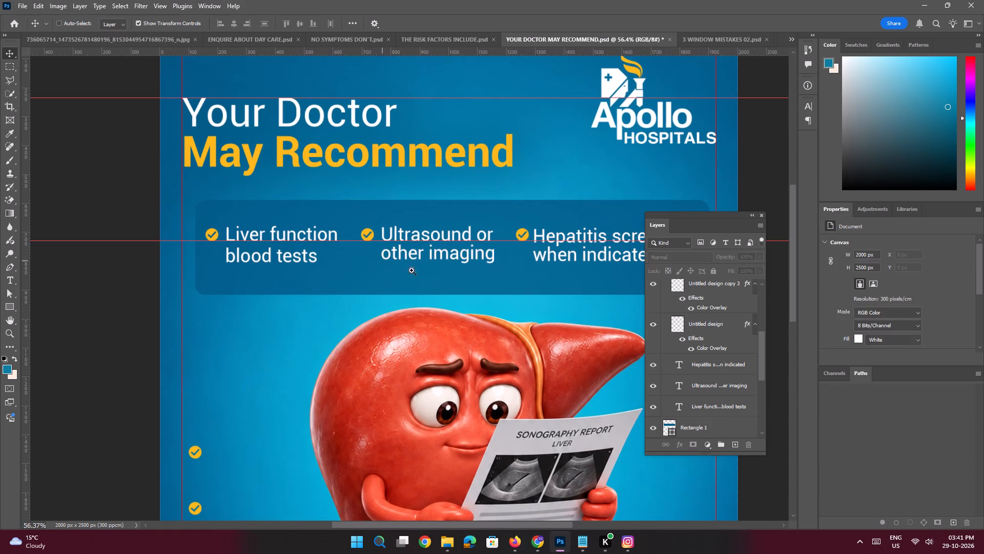
pyautogui.press('space')
pyautogui.keyDown('ctrl'); pyautogui.moveTo(378, 236); pyautogui.dragTo(404, 276); pyautogui.keyUp('ctrl')
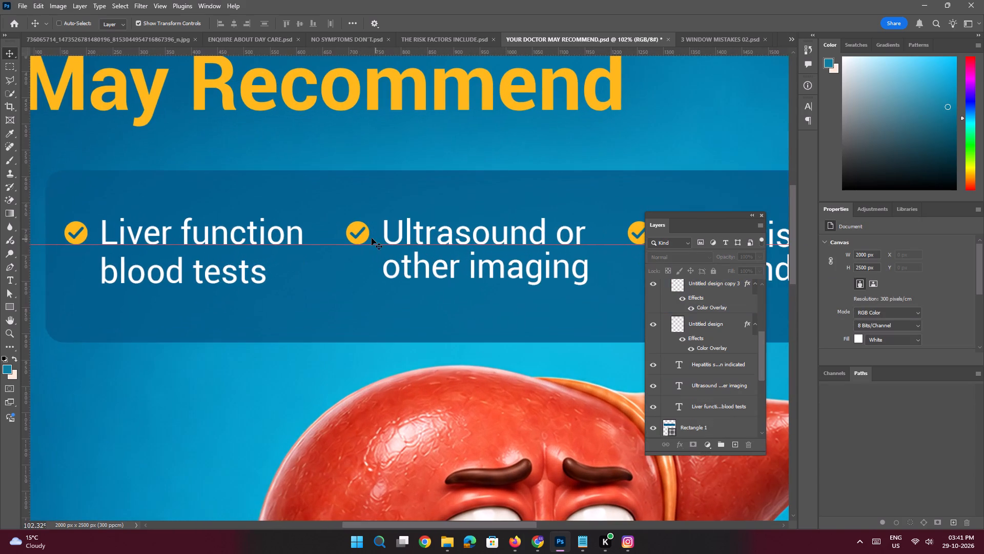
pyautogui.click(368, 238)
pyautogui.hotkey('shift', 'Right')
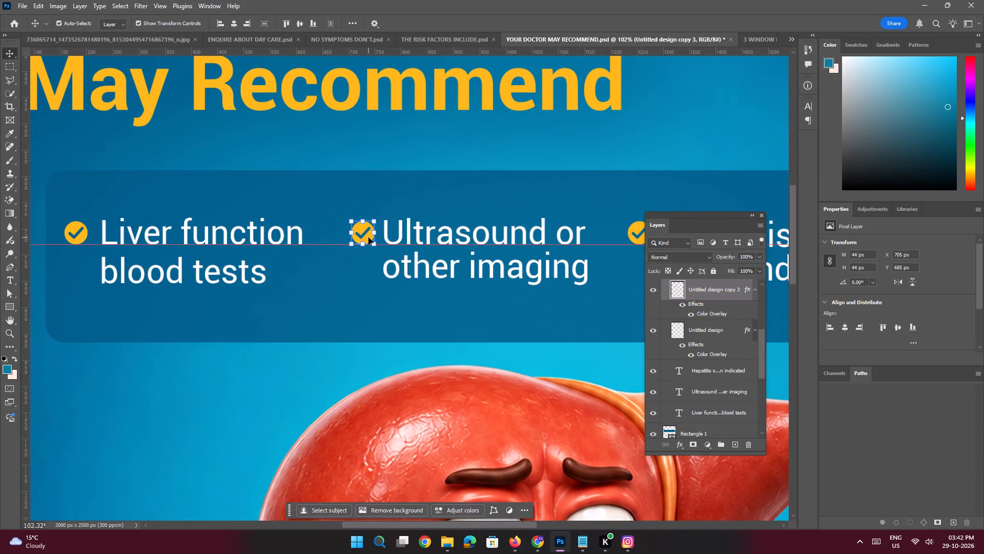
pyautogui.press('Right')
# Nudge only the check icon beside "Liver function blood tests" a net 10 px to the right, closer to its text.
pyautogui.press('space')
pyautogui.press('space')
pyautogui.press('space')
pyautogui.press('space')
pyautogui.press('space')
pyautogui.press('space')
pyautogui.press('space')
pyautogui.press('space')
pyautogui.press('space')
pyautogui.press('space')
pyautogui.press('space')
pyautogui.press('space')
pyautogui.press('space')
pyautogui.moveTo(132, 249); pyautogui.dragTo(178, 252)
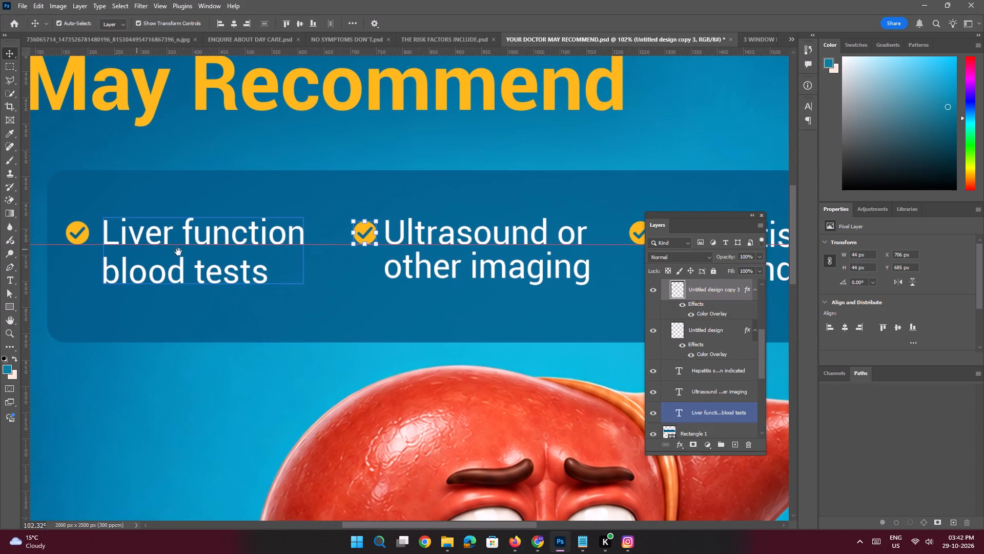
pyautogui.moveTo(178, 252); pyautogui.dragTo(172, 252)
pyautogui.click(191, 252)
pyautogui.click(177, 246)
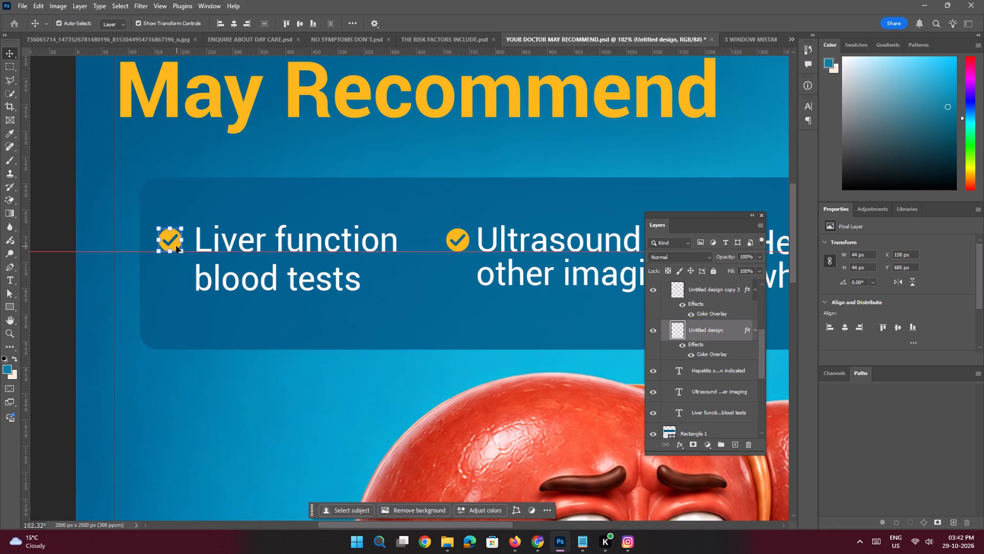
pyautogui.hotkey('shift', 'Right')
pyautogui.hotkey('shift', 'Right')
pyautogui.hotkey('shift', 'Left')
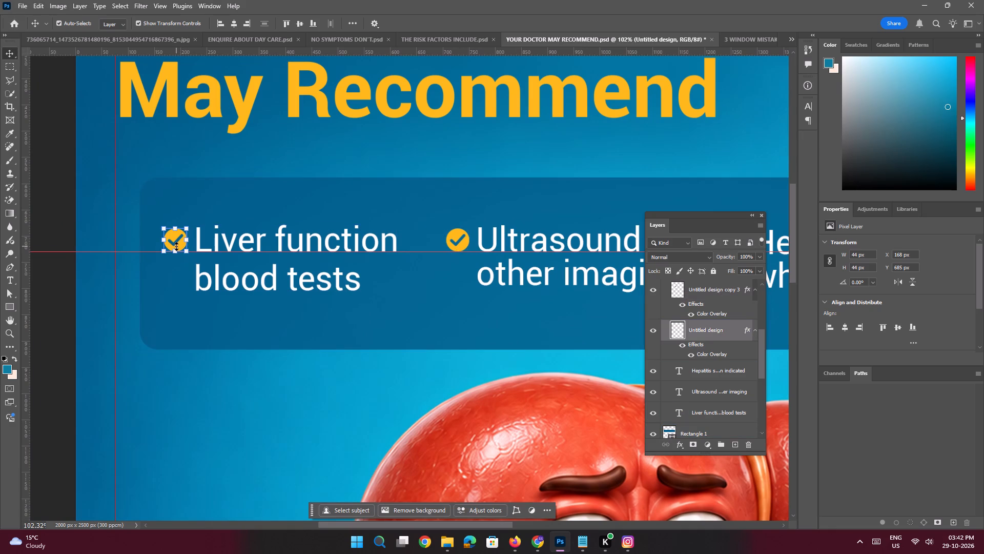
# Add a new empty layer above the topmost check icon layer in Group 2.
pyautogui.press('space')
pyautogui.press('space')
pyautogui.press('space')
pyautogui.press('space')
pyautogui.press('space')
pyautogui.press('space')
pyautogui.press('space')
pyautogui.press('space')
pyautogui.press('space')
pyautogui.press('space')
pyautogui.press('space')
pyautogui.press('space')
pyautogui.press('space')
pyautogui.press('space')
pyautogui.press('space')
pyautogui.press('space')
pyautogui.press('space')
pyautogui.press('space')
pyautogui.press('space')
pyautogui.press('space')
pyautogui.moveTo(397, 266); pyautogui.dragTo(231, 266)
pyautogui.click(375, 272)
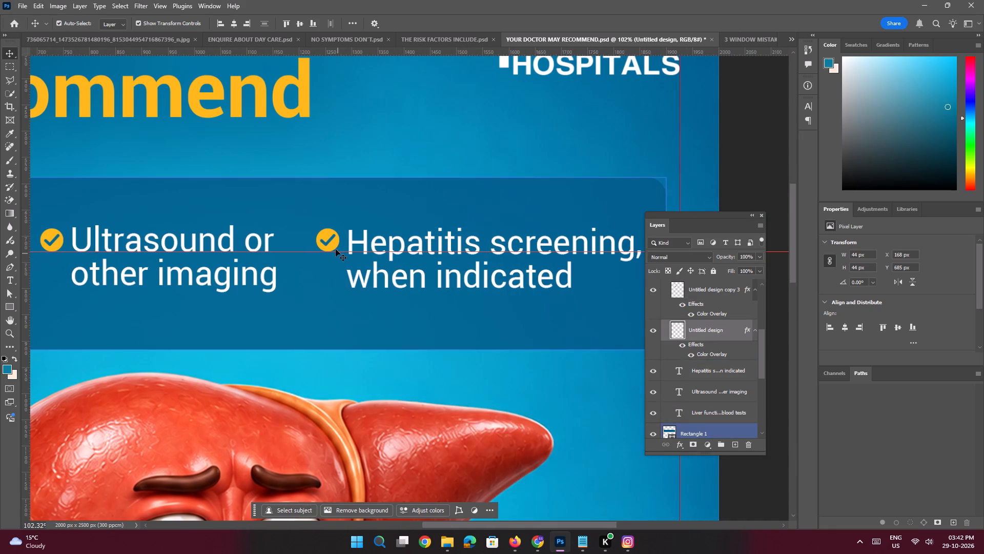
pyautogui.press('space')
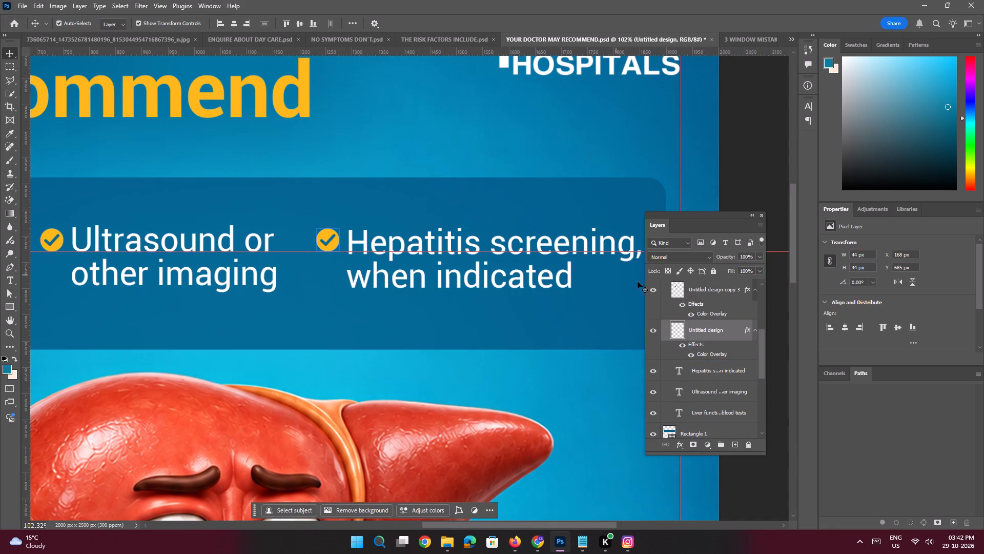
pyautogui.scroll(13, 709, 323)
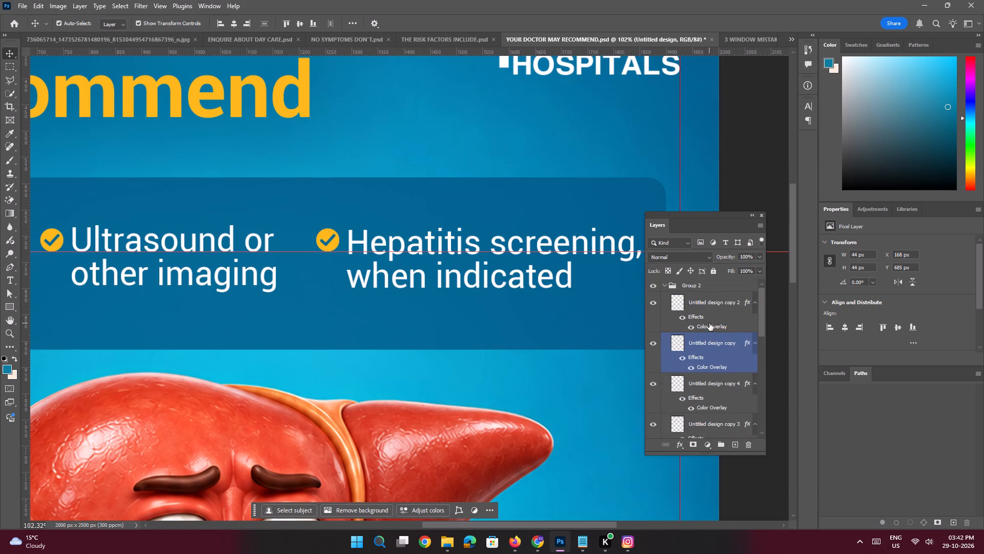
pyautogui.click(703, 301)
pyautogui.click(736, 443)
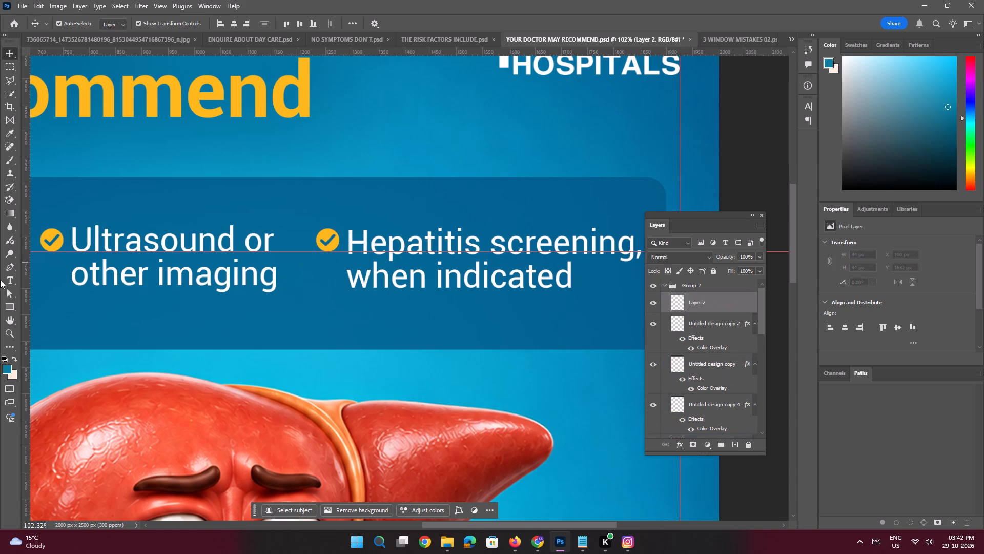
# Draw a yellow vertical divider, about 5 px wide and 182 px tall, between the "Ultrasound or other imaging" and "Hepatitis screening, when indicated" items.
pyautogui.click(10, 309)
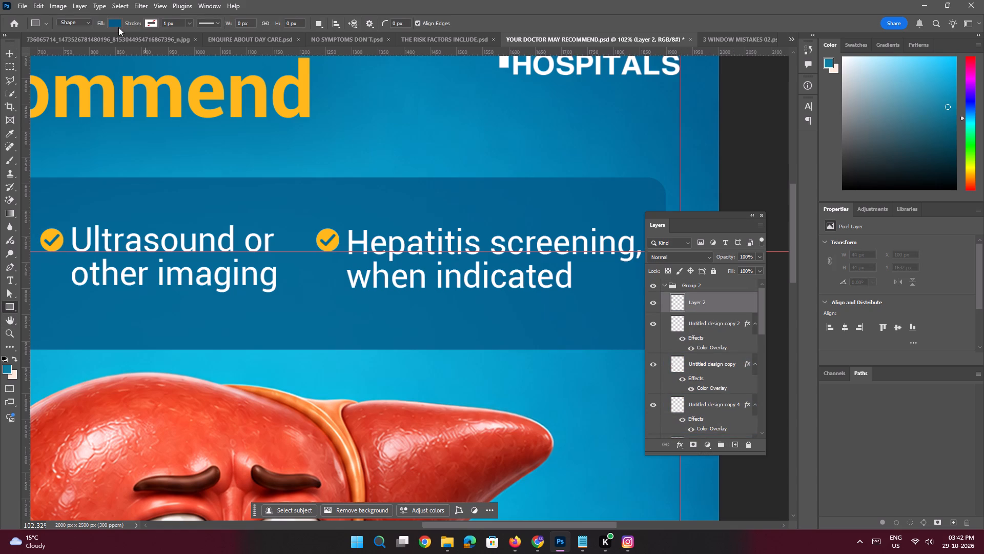
pyautogui.click(118, 24)
pyautogui.click(57, 79)
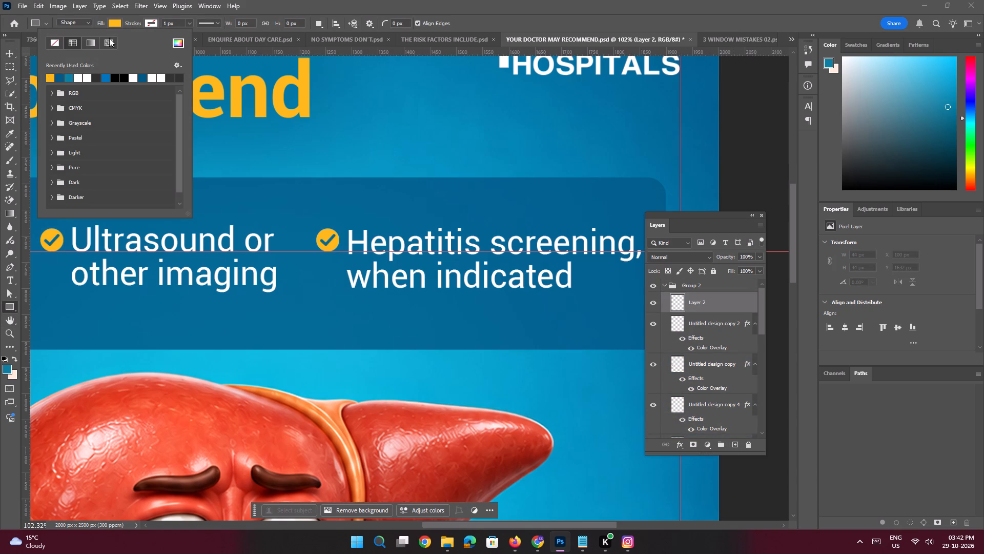
pyautogui.click(117, 24)
pyautogui.moveTo(301, 214); pyautogui.dragTo(303, 296)
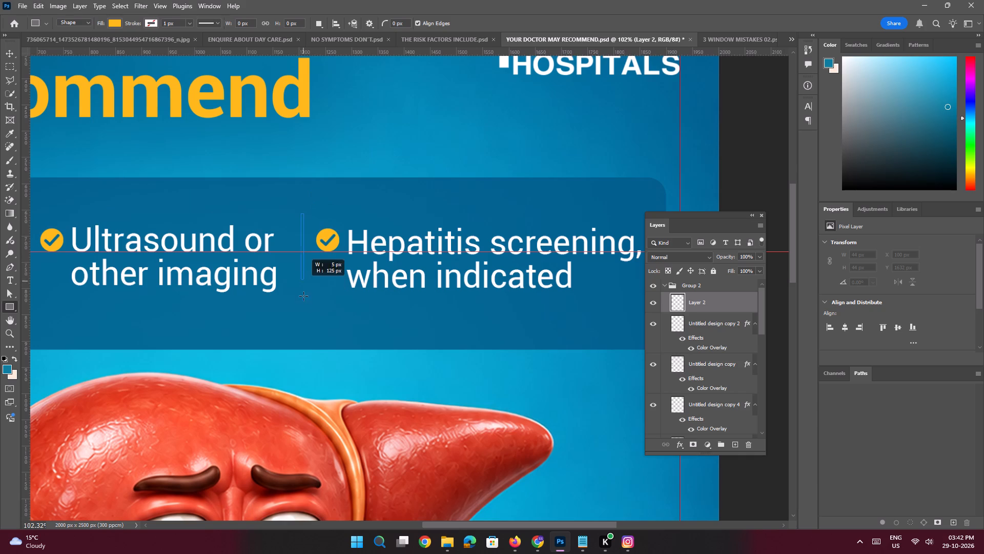
pyautogui.moveTo(303, 296); pyautogui.dragTo(303, 309)
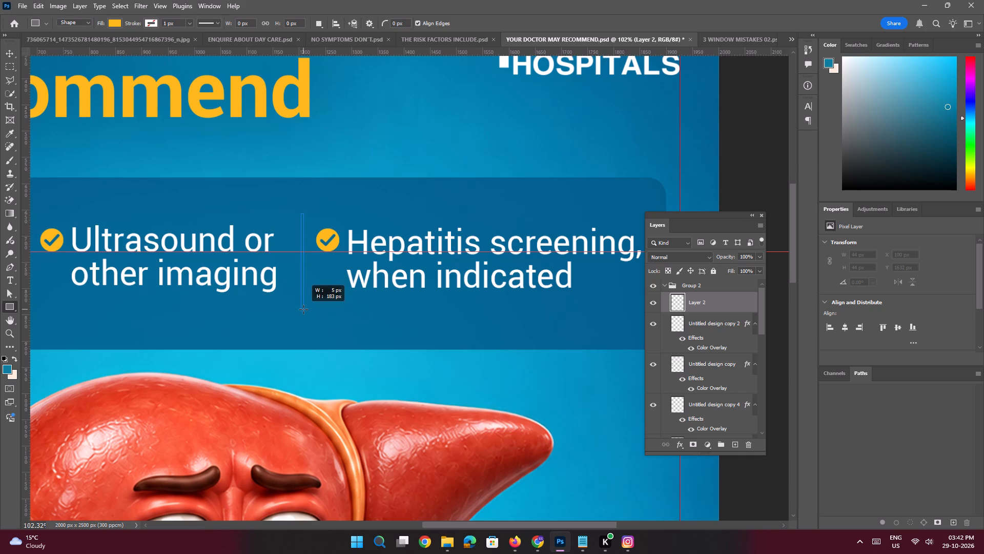
pyautogui.moveTo(303, 309); pyautogui.dragTo(303, 309)
# Nudge the yellow divider a net 10 px up and 2 px to the left.
pyautogui.click(15, 56)
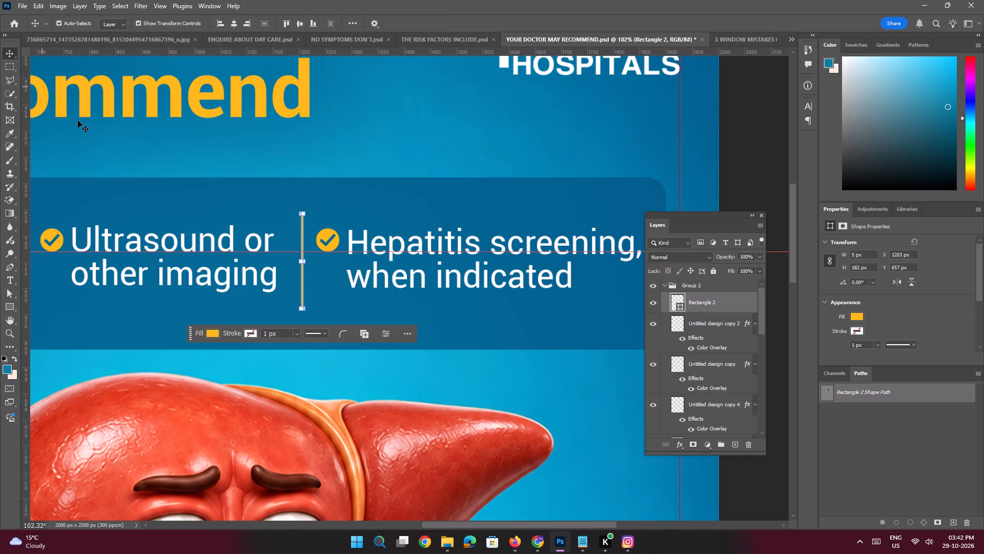
pyautogui.hotkey('shift', 'Up')
pyautogui.hotkey('shift', 'Left')
pyautogui.press('Right')
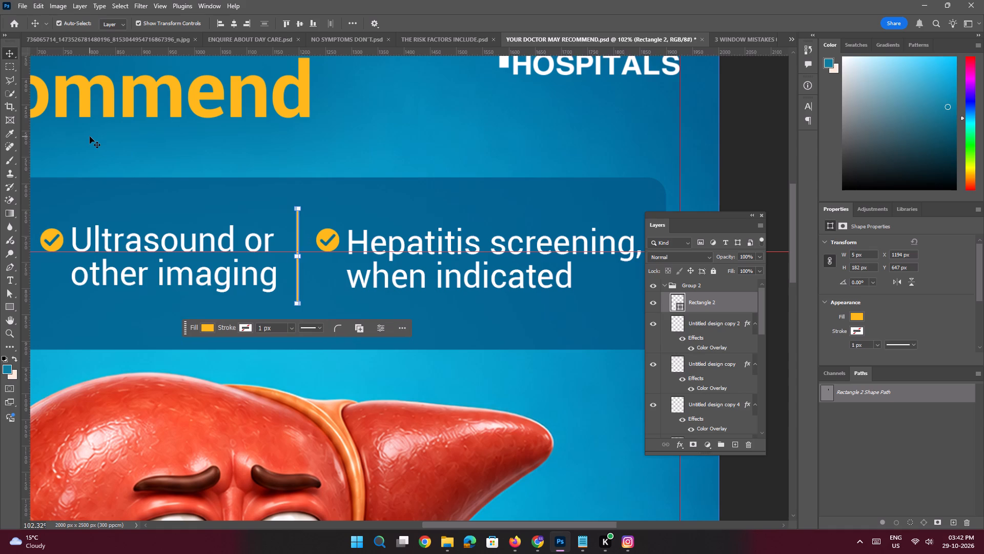
pyautogui.hotkey('shift', 'Right')
pyautogui.press('Left')
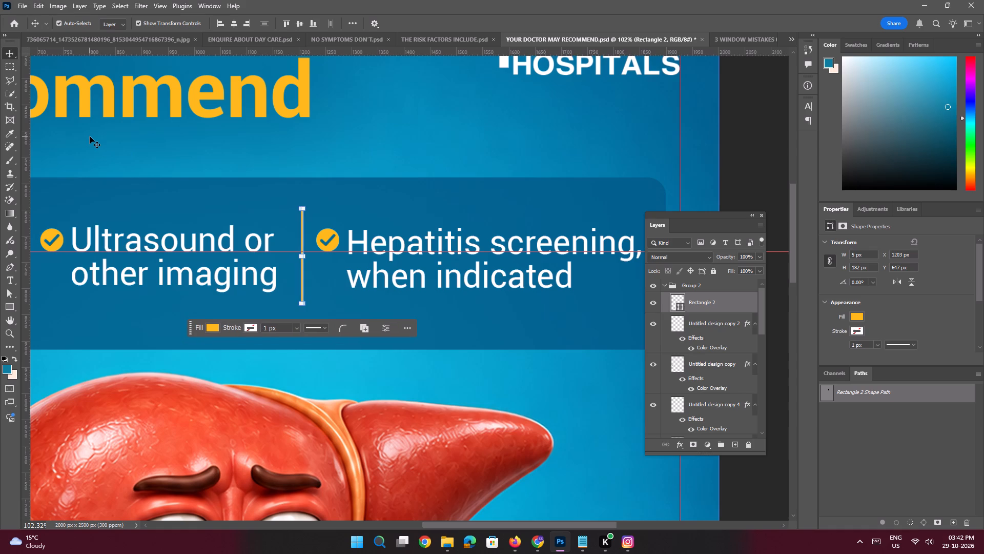
pyautogui.hotkey('shift', 'Down')
pyautogui.hotkey('shift', 'Up')
pyautogui.press('Left')
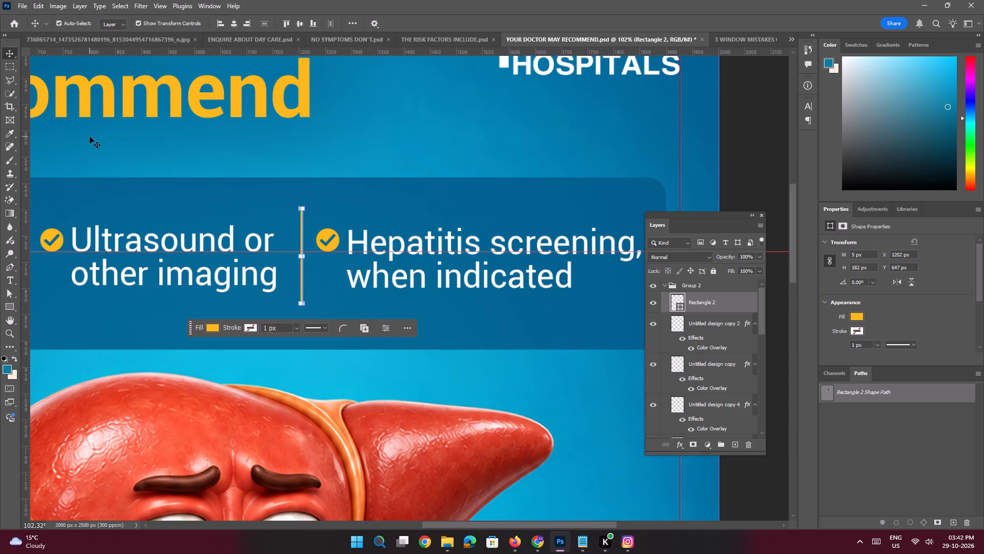
pyautogui.press('Left')
# Duplicate the divider and move the copy to X 659 px, between "Liver function blood tests" and "Ultrasound or other imaging".
pyautogui.press('space')
pyautogui.keyDown('ctrl'); pyautogui.moveTo(265, 206); pyautogui.dragTo(237, 201); pyautogui.keyUp('ctrl')
pyautogui.moveTo(241, 203); pyautogui.dragTo(443, 219)
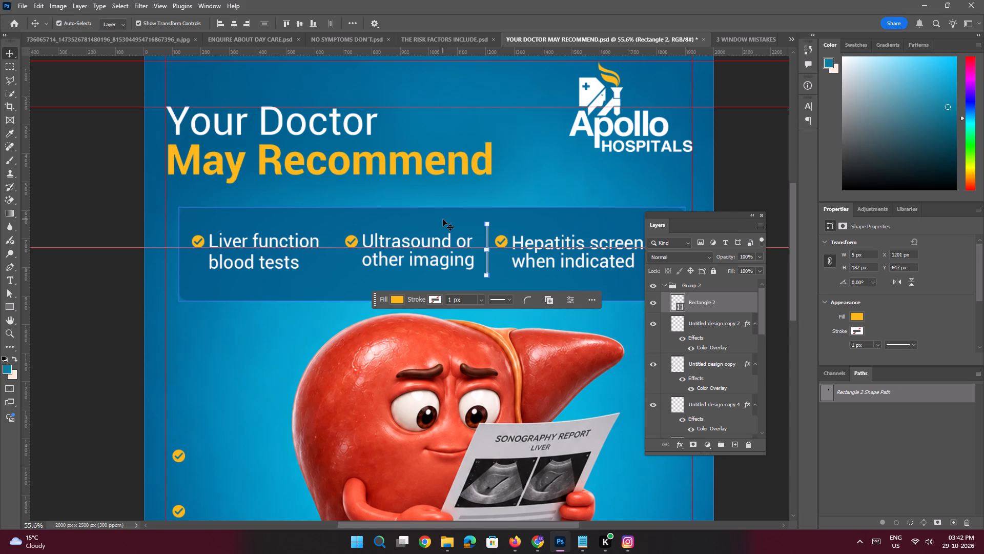
pyautogui.hotkey('ctrl', 'j')
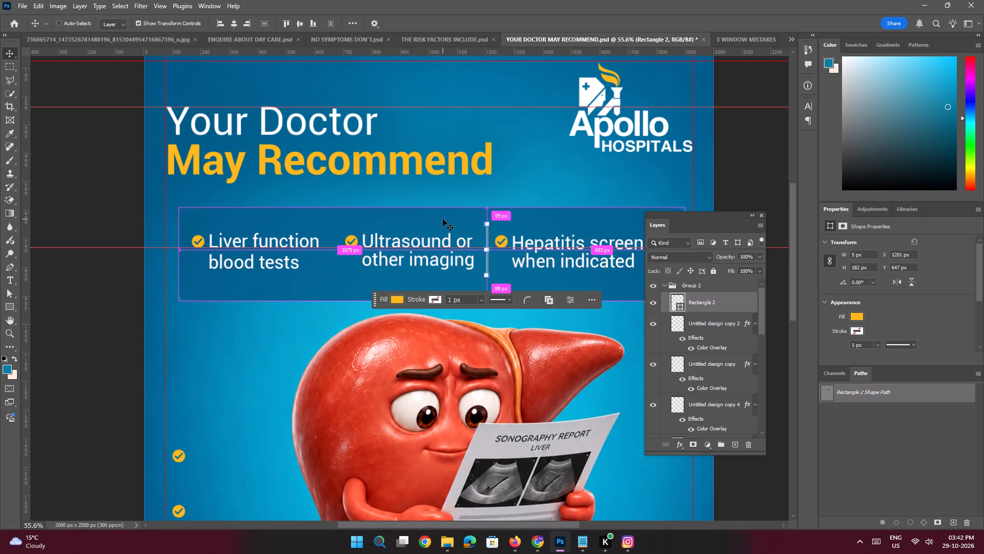
pyautogui.hotkey('shift', 'Left')
pyautogui.hotkey('shift', 'Left')
pyautogui.hotkey('shift', 'Left')
pyautogui.hotkey('shift', 'Left')
pyautogui.hotkey('shift', 'Left')
pyautogui.hotkey('shift', 'Left')
pyautogui.hotkey('shift', 'Left')
pyautogui.hotkey('shift', 'Left')
pyautogui.hotkey('shift', 'Left')
pyautogui.hotkey('shift', 'Left')
pyautogui.hotkey('shift', 'Left')
pyautogui.hotkey('shift', 'Left')
pyautogui.hotkey('shift', 'Left')
pyautogui.hotkey('shift', 'Left')
pyautogui.hotkey('shift', 'Left')
pyautogui.hotkey('shift', 'Left')
pyautogui.hotkey('shift', 'Left')
pyautogui.hotkey('shift', 'Left')
pyautogui.hotkey('shift', 'Left')
pyautogui.hotkey('shift', 'Left')
pyautogui.hotkey('shift', 'Left')
pyautogui.hotkey('shift', 'Left')
pyautogui.hotkey('shift', 'Left')
pyautogui.hotkey('shift', 'Left')
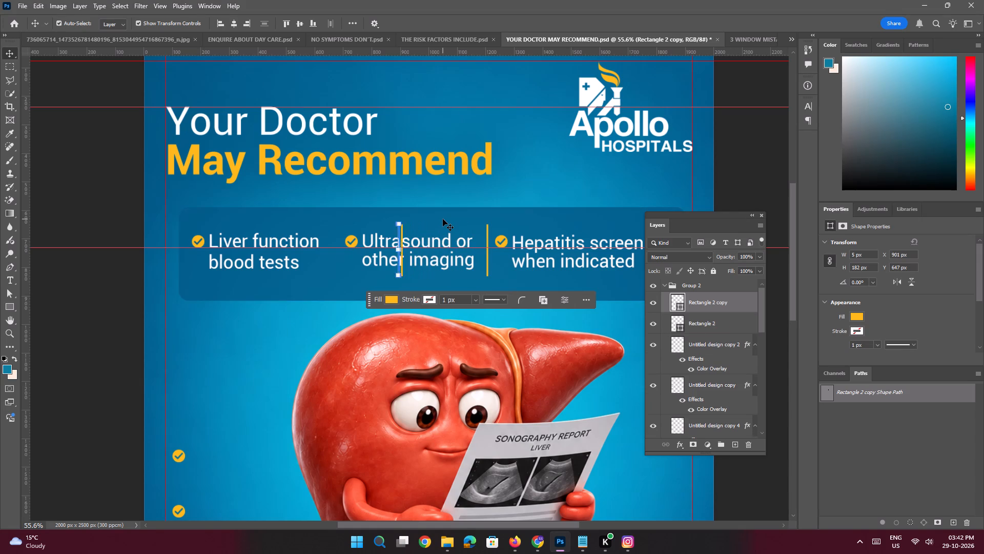
pyautogui.hotkey('shift', 'Left')
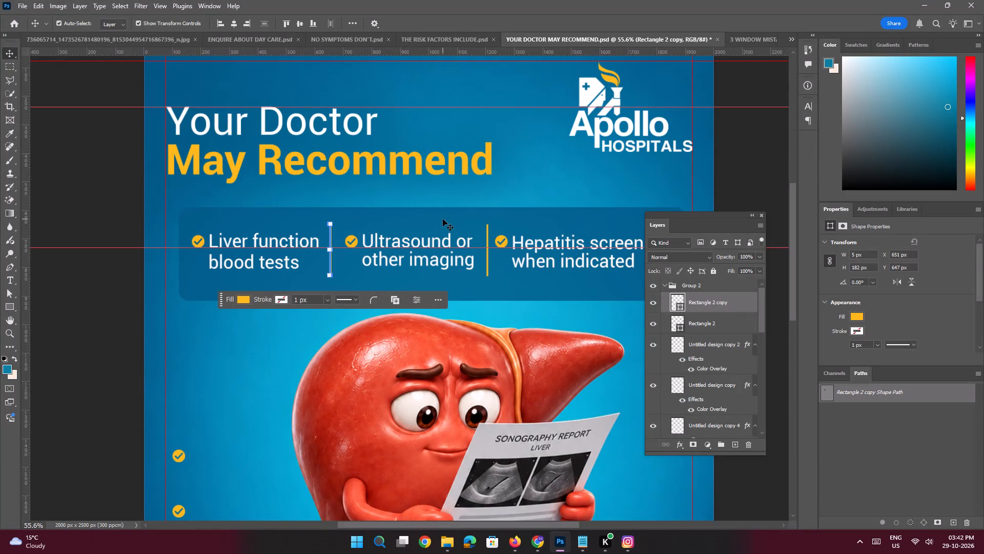
pyautogui.hotkey('shift', 'Right')
pyautogui.press('Left')
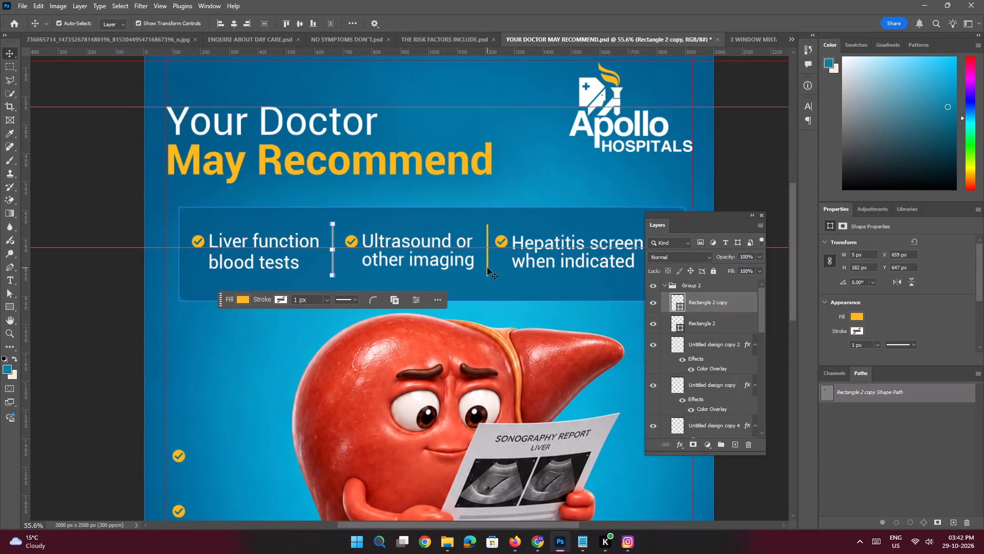
# Set the opacity of the blue box behind the three test items to 60% and deselect it.
pyautogui.press('space')
pyautogui.keyDown('ctrl'); pyautogui.moveTo(239, 238); pyautogui.dragTo(265, 261); pyautogui.keyUp('ctrl')
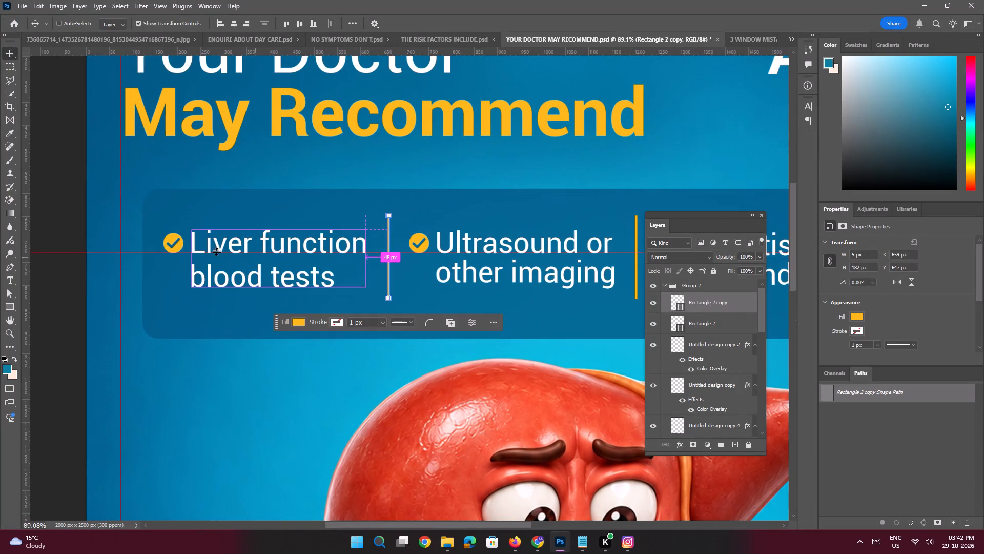
pyautogui.click(218, 211)
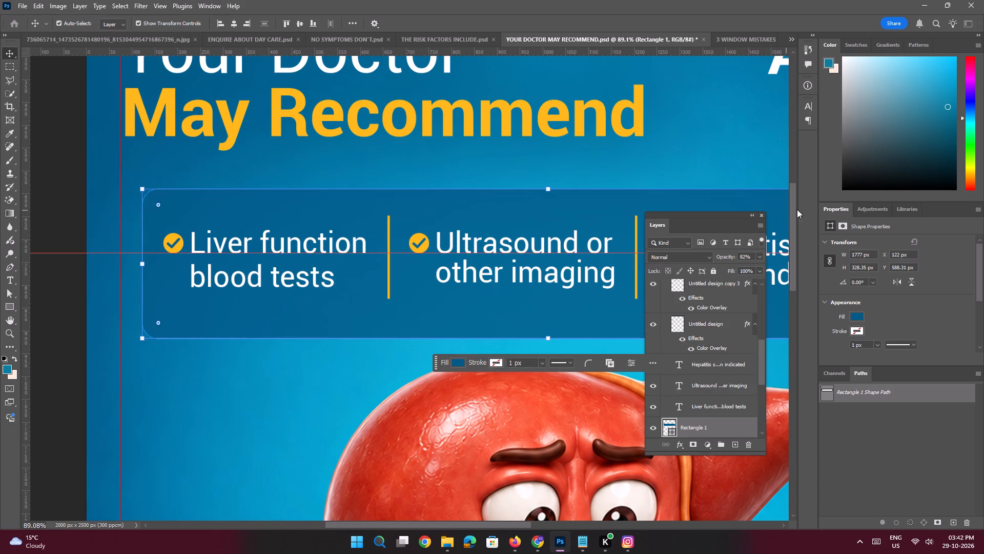
pyautogui.moveTo(745, 256); pyautogui.dragTo(744, 255)
pyautogui.moveTo(744, 255); pyautogui.dragTo(732, 251)
pyautogui.write('60')
pyautogui.press('Return')
pyautogui.press('space')
pyautogui.keyDown('ctrl'); pyautogui.moveTo(454, 223); pyautogui.dragTo(439, 219); pyautogui.keyUp('ctrl')
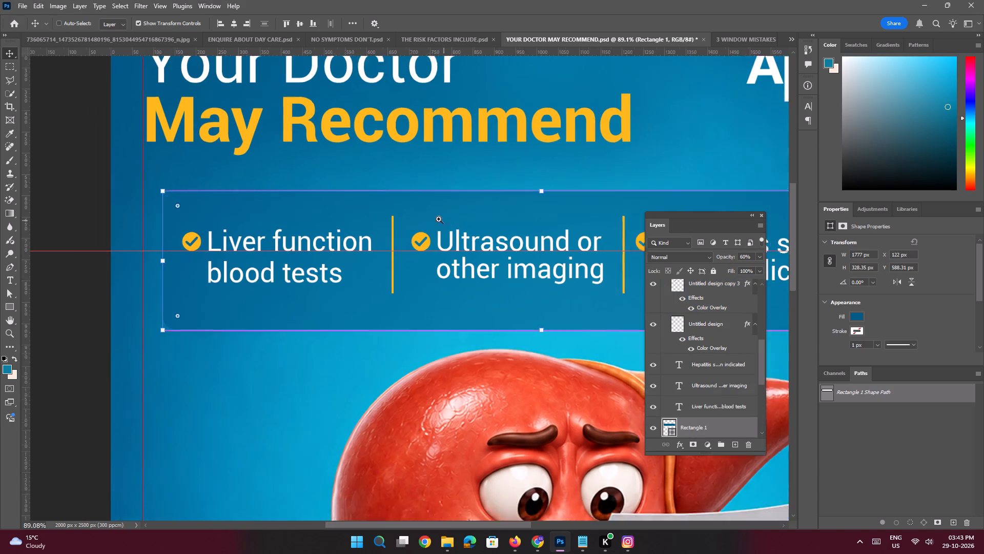
pyautogui.keyDown('ctrl'); pyautogui.moveTo(439, 219); pyautogui.dragTo(423, 215); pyautogui.keyUp('ctrl')
pyautogui.click(210, 209)
# Lower the opacity of both yellow dividers together to 58% and deselect them.
pyautogui.press('space')
pyautogui.press('space')
pyautogui.press('space')
pyautogui.press('space')
pyautogui.press('space')
pyautogui.press('space')
pyautogui.press('space')
pyautogui.press('space')
pyautogui.press('space')
pyautogui.press('space')
pyautogui.press('space')
pyautogui.press('space')
pyautogui.press('space')
pyautogui.press('space')
pyautogui.moveTo(457, 250); pyautogui.dragTo(386, 246)
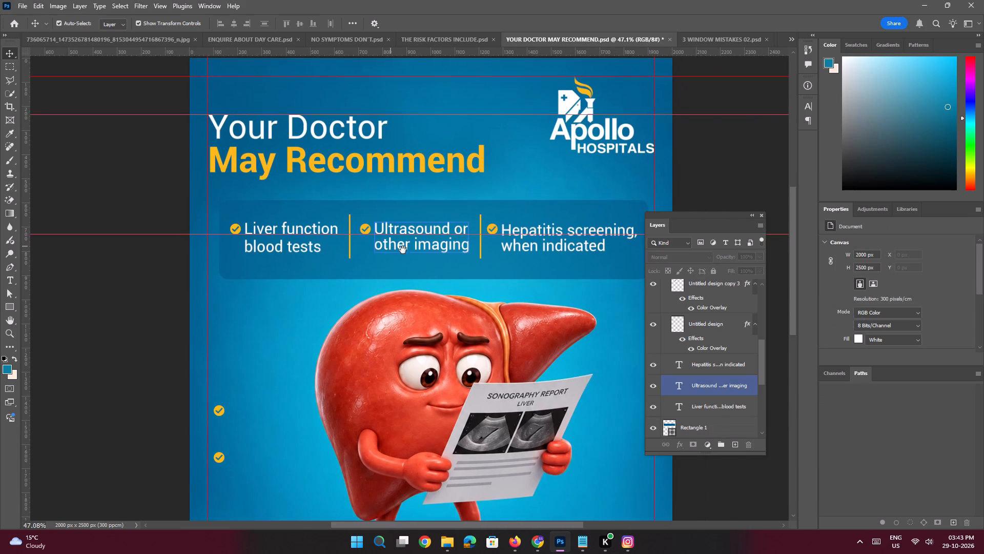
pyautogui.press('space')
pyautogui.keyDown('ctrl'); pyautogui.moveTo(473, 238); pyautogui.dragTo(499, 287); pyautogui.keyUp('ctrl')
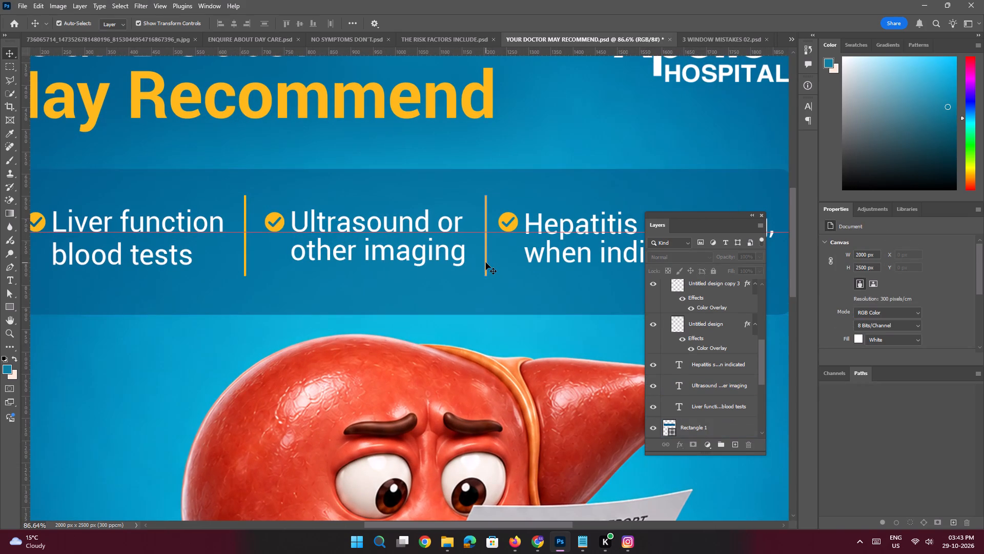
pyautogui.click(486, 263)
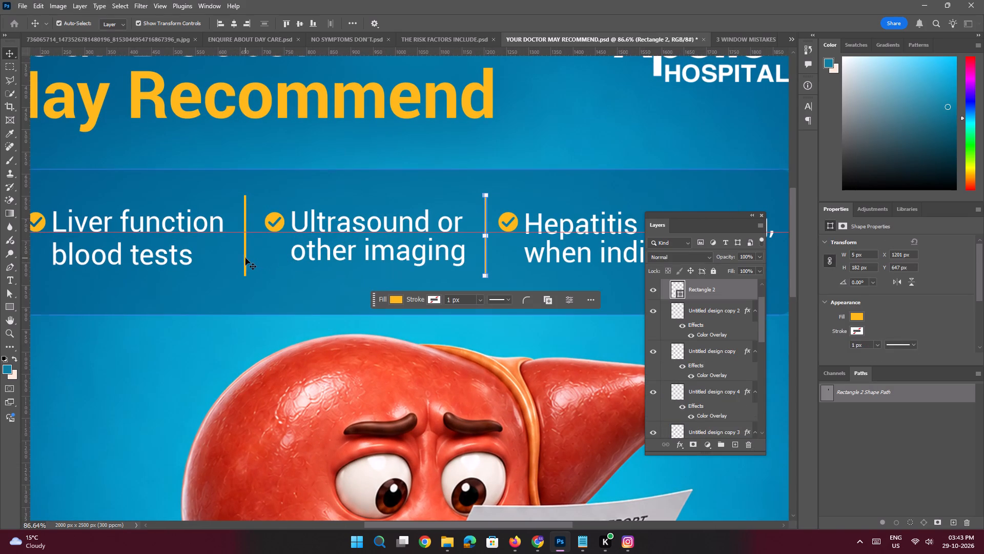
pyautogui.keyDown('shift'); pyautogui.click(244, 258); pyautogui.keyUp('shift')
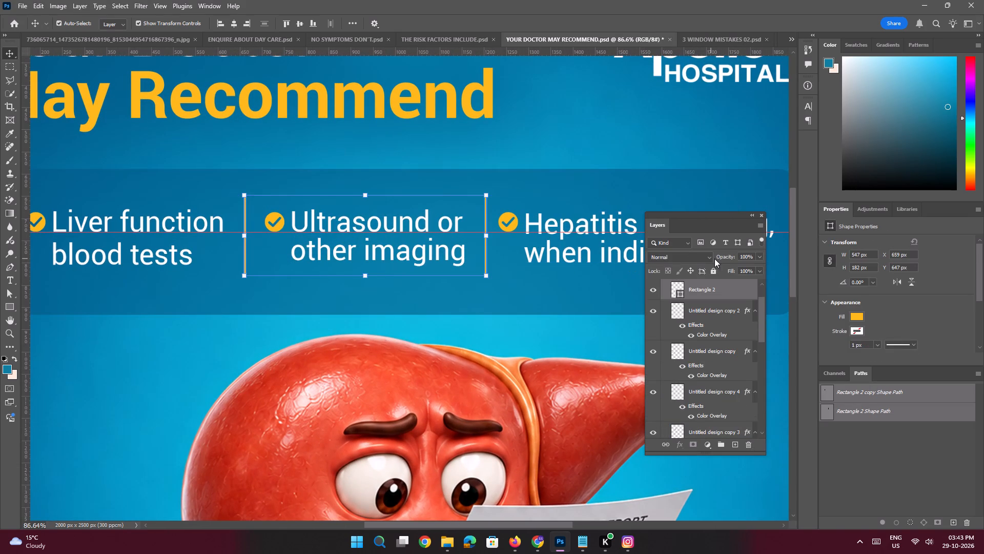
pyautogui.moveTo(721, 259); pyautogui.dragTo(699, 256)
pyautogui.press('space')
pyautogui.keyDown('ctrl'); pyautogui.moveTo(393, 248); pyautogui.dragTo(356, 237); pyautogui.keyUp('ctrl')
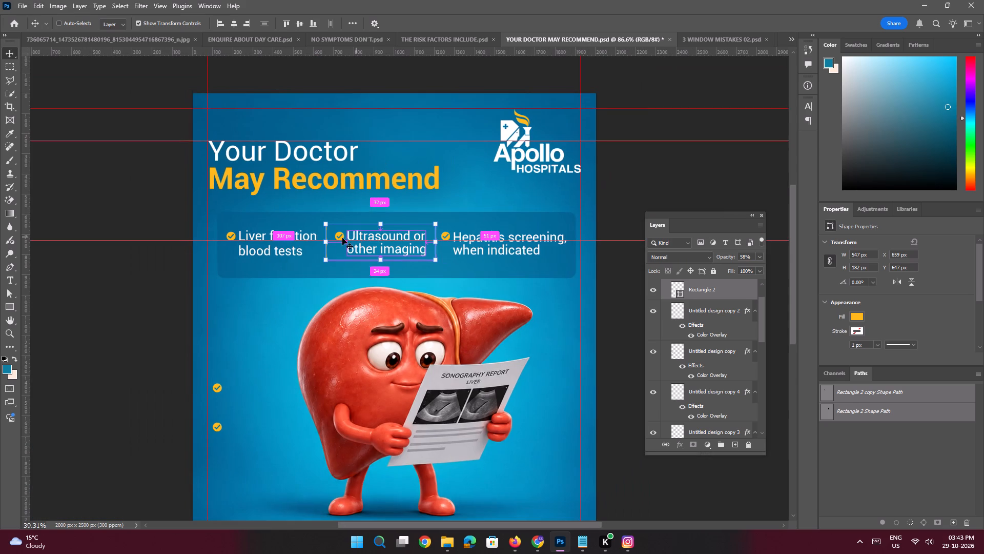
pyautogui.click(167, 284)
# Shrink the blue box from its top and bottom edges to about 251 px high around the test items, and deselect it.
pyautogui.press('space')
pyautogui.keyDown('ctrl'); pyautogui.moveTo(415, 243); pyautogui.dragTo(432, 273); pyautogui.keyUp('ctrl')
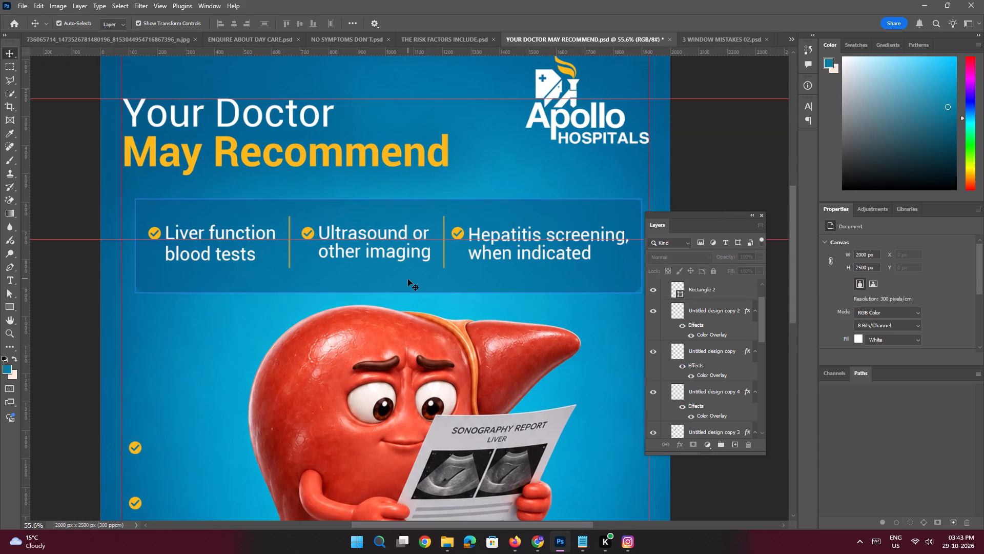
pyautogui.click(408, 279)
pyautogui.hotkey('ctrl', 't')
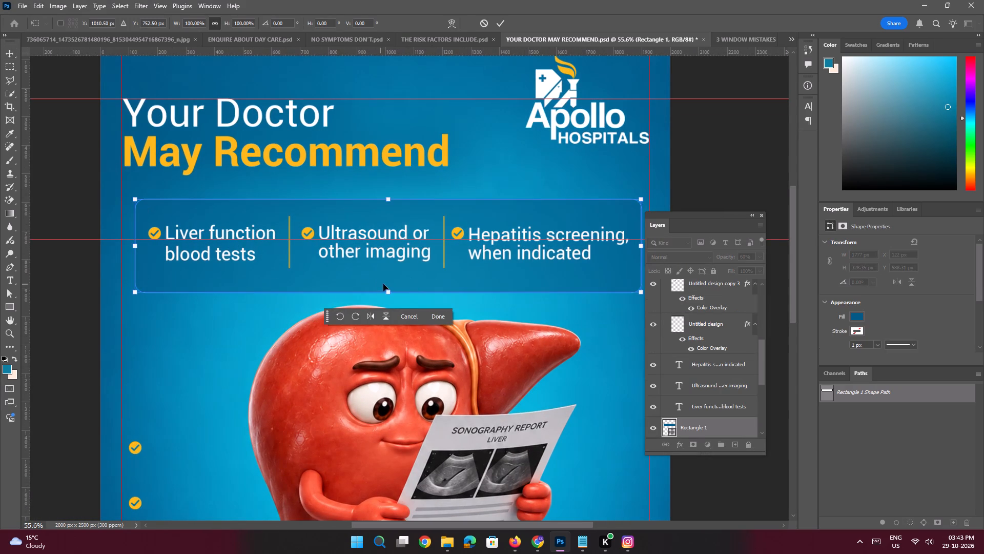
pyautogui.keyDown('shift'); pyautogui.moveTo(387, 290); pyautogui.dragTo(388, 279); pyautogui.keyUp('shift')
pyautogui.keyDown('shift'); pyautogui.moveTo(388, 199); pyautogui.dragTo(388, 203); pyautogui.keyUp('shift')
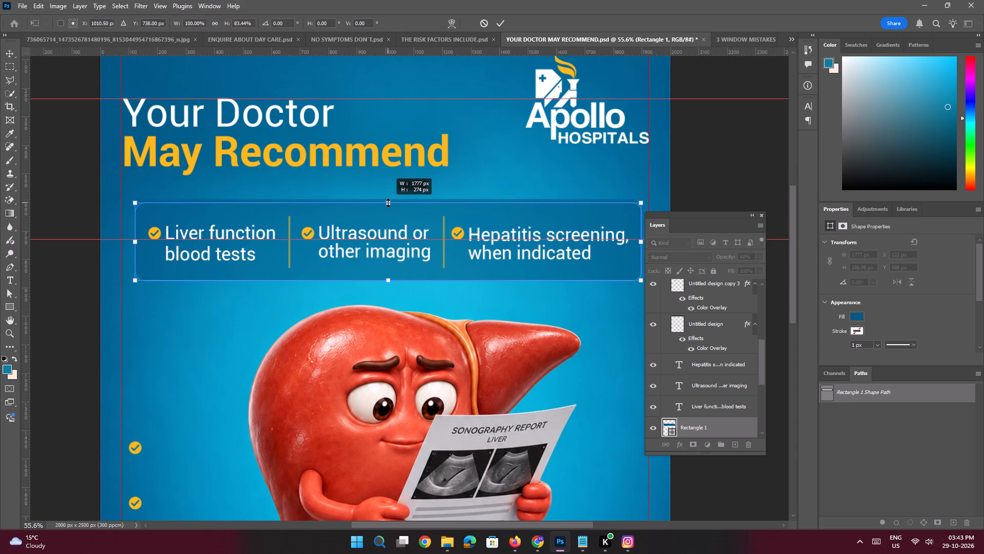
pyautogui.keyDown('shift'); pyautogui.moveTo(388, 203); pyautogui.dragTo(387, 209); pyautogui.keyUp('shift')
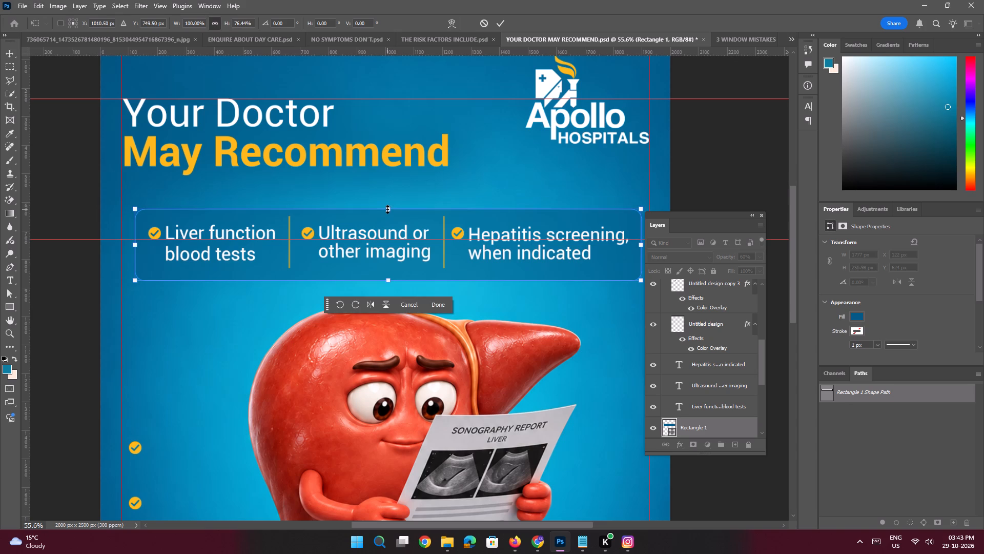
pyautogui.press('Return')
pyautogui.hotkey('ctrl', 'space')
pyautogui.hotkey('ctrl', 'space')
pyautogui.hotkey('ctrl', 'space')
pyautogui.hotkey('ctrl', 'space')
pyautogui.hotkey('ctrl', 'space')
pyautogui.hotkey('ctrl', 'space')
pyautogui.hotkey('ctrl', 'space')
pyautogui.hotkey('ctrl', 'space')
pyautogui.hotkey('ctrl', 'space')
pyautogui.hotkey('ctrl', 'space')
pyautogui.hotkey('ctrl', 'space')
pyautogui.hotkey('ctrl', 'space')
pyautogui.hotkey('ctrl', 'space')
pyautogui.hotkey('ctrl', 'space')
pyautogui.hotkey('ctrl', 'space')
pyautogui.hotkey('ctrl', 'space')
pyautogui.hotkey('ctrl', 'space')
pyautogui.keyDown('ctrl'); pyautogui.moveTo(406, 206); pyautogui.dragTo(368, 199); pyautogui.keyUp('ctrl')
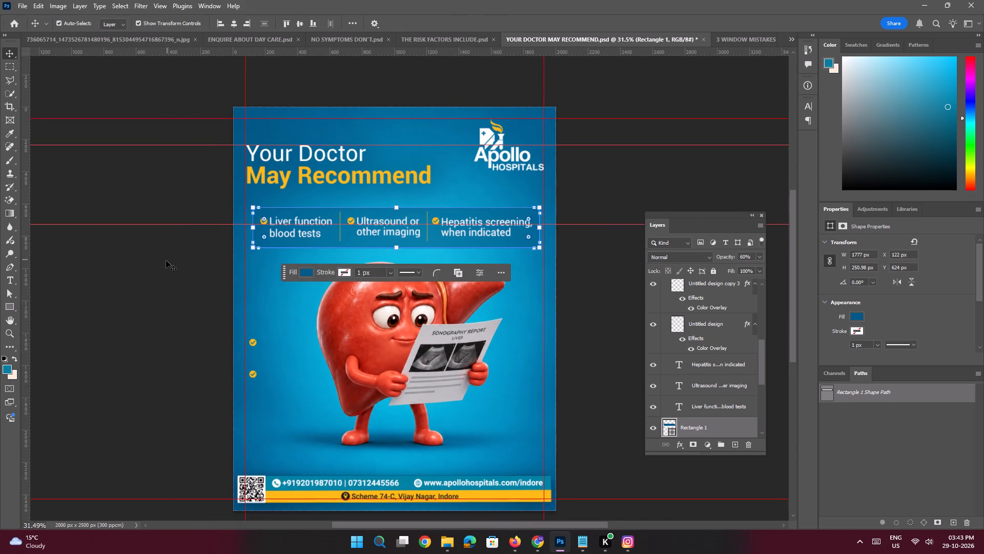
pyautogui.click(166, 261)
# Move both heading lines, "Your Doctor" and "May Recommend", together a net 50 px down towards the blue box.
pyautogui.press('space')
pyautogui.keyDown('ctrl'); pyautogui.moveTo(371, 180); pyautogui.dragTo(378, 195); pyautogui.keyUp('ctrl')
pyautogui.click(347, 172)
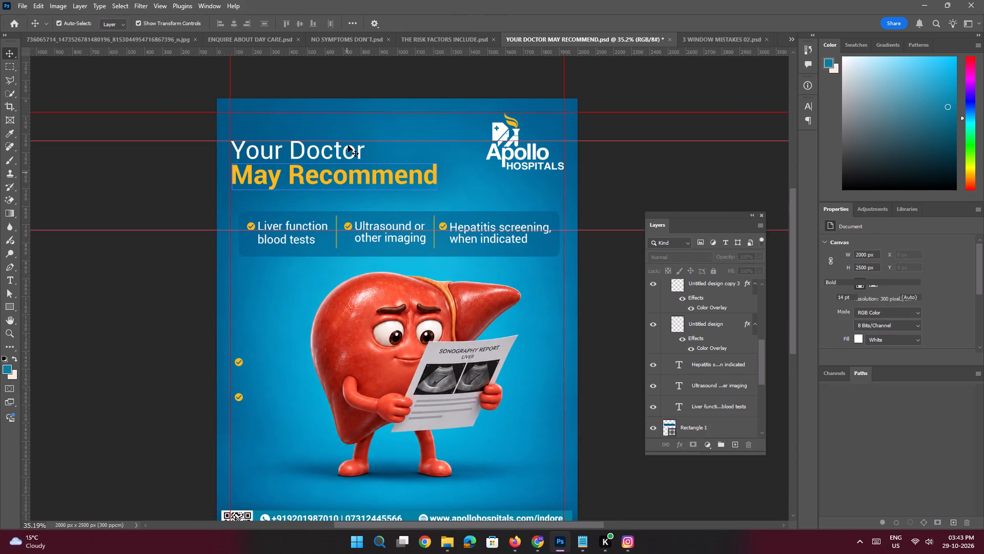
pyautogui.keyDown('shift'); pyautogui.click(346, 146); pyautogui.keyUp('shift')
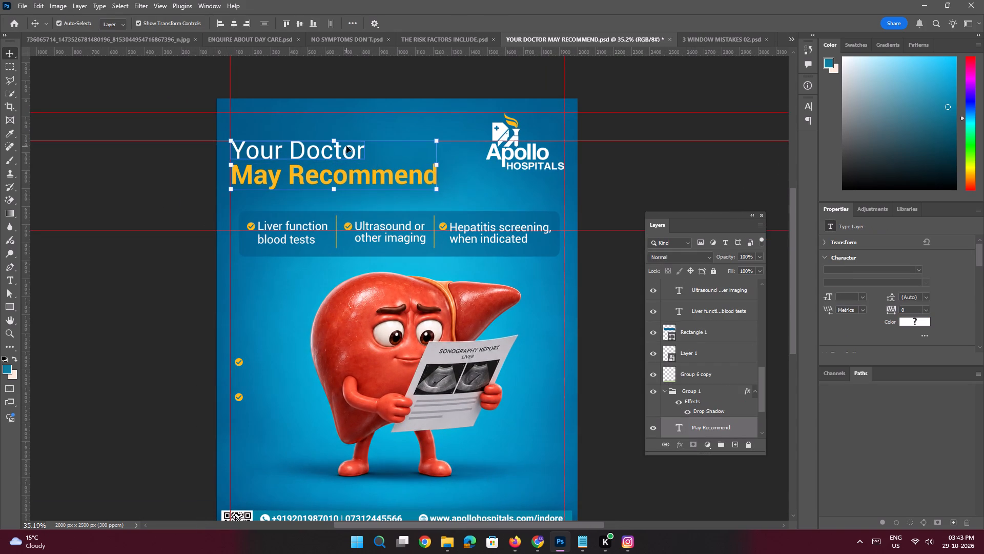
pyautogui.hotkey('shift', 'Down')
pyautogui.hotkey('shift', 'Down')
pyautogui.hotkey('shift', 'Down')
pyautogui.hotkey('shift', 'Down')
pyautogui.hotkey('shift', 'Down')
pyautogui.hotkey('shift', 'Down')
pyautogui.hotkey('shift', 'Up')
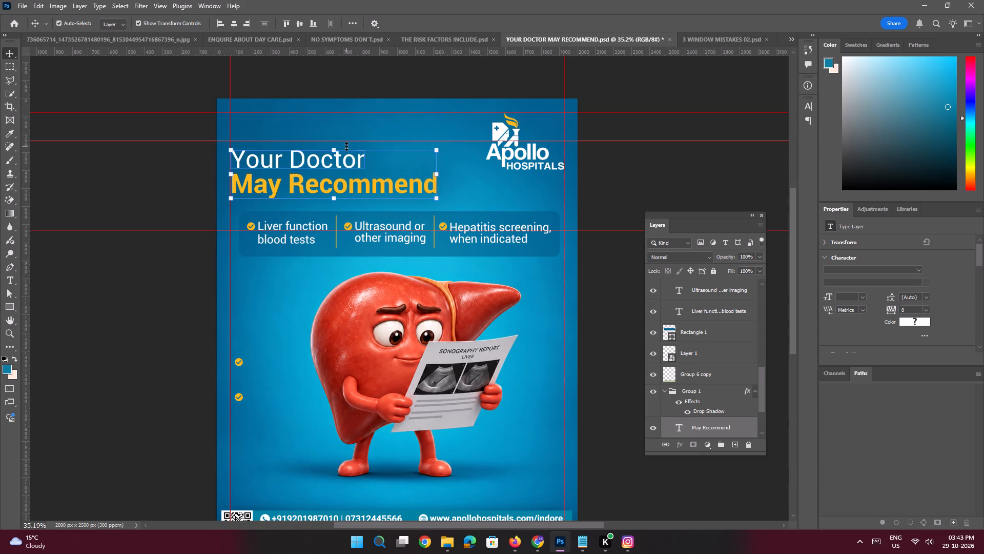
pyautogui.hotkey('shift', 'Down')
pyautogui.hotkey('shift', 'Up')
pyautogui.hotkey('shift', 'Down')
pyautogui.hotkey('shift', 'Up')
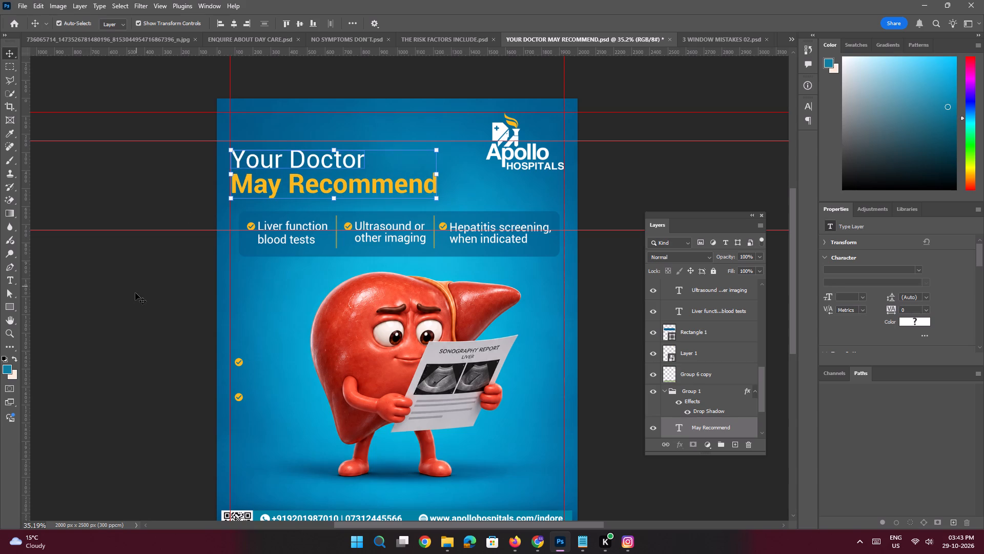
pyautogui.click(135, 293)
# Delete the two leftover yellow check marks beside the liver character and leave nothing selected.
pyautogui.press('space')
pyautogui.press('space')
pyautogui.press('space')
pyautogui.press('space')
pyautogui.press('space')
pyautogui.press('space')
pyautogui.press('space')
pyautogui.press('space')
pyautogui.moveTo(276, 333); pyautogui.dragTo(283, 285)
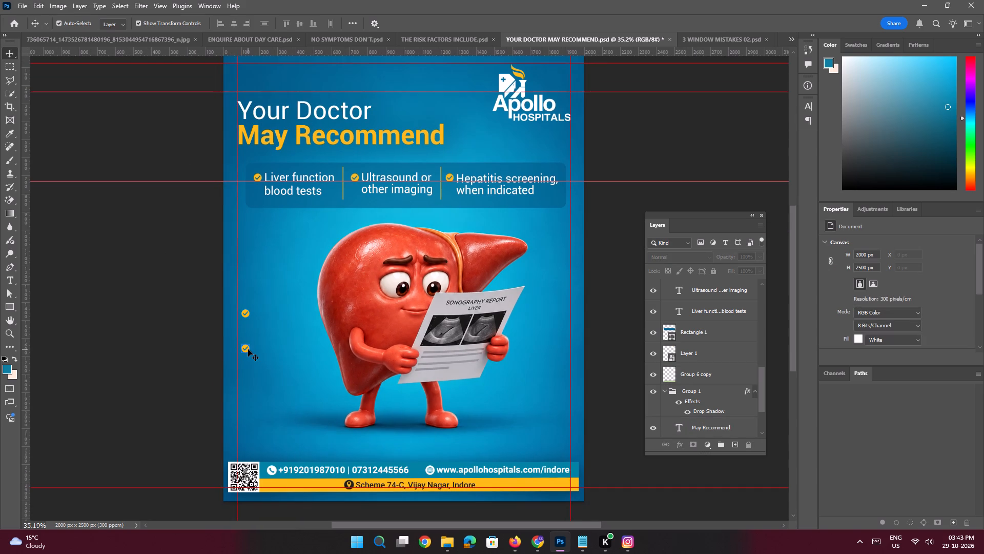
pyautogui.click(248, 349)
pyautogui.press('Delete')
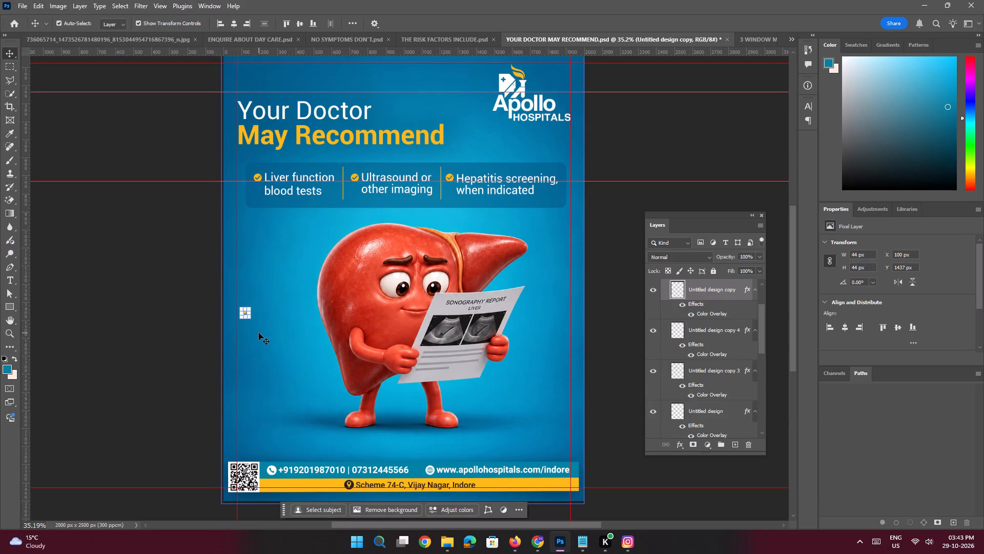
pyautogui.press('Delete')
pyautogui.click(137, 261)
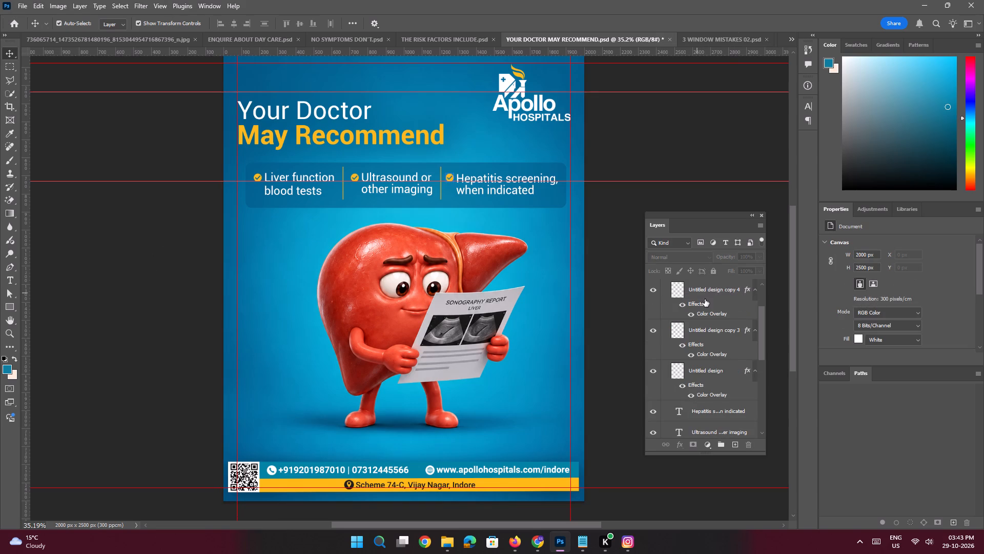
# Hide the canvas guides.
pyautogui.scroll(-8, 868, 304)
pyautogui.click(833, 338)
# Copy slide 3's closing sentence, "Early evaluation may help identify liver problems before complications develop", from the Notepad copy text.
pyautogui.press('space')
pyautogui.press('space')
pyautogui.press('space')
pyautogui.press('space')
pyautogui.press('space')
pyautogui.press('space')
pyautogui.press('space')
pyautogui.press('space')
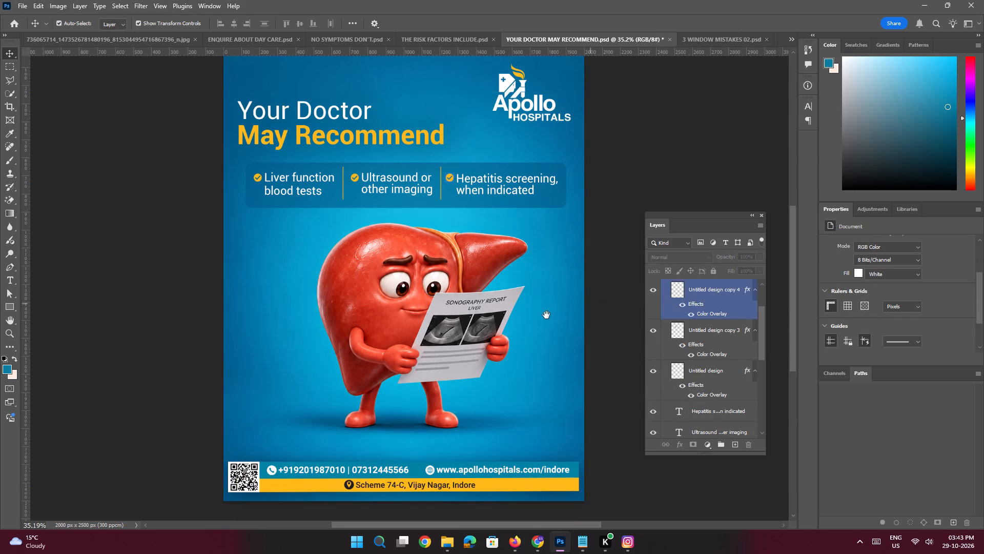
pyautogui.moveTo(526, 323); pyautogui.dragTo(529, 315)
pyautogui.click(584, 542)
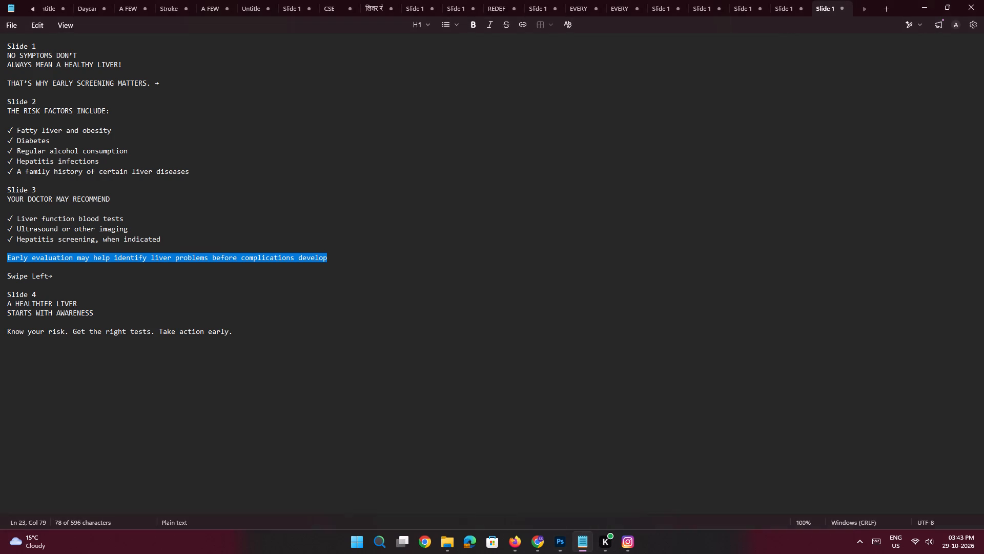
pyautogui.click(336, 256)
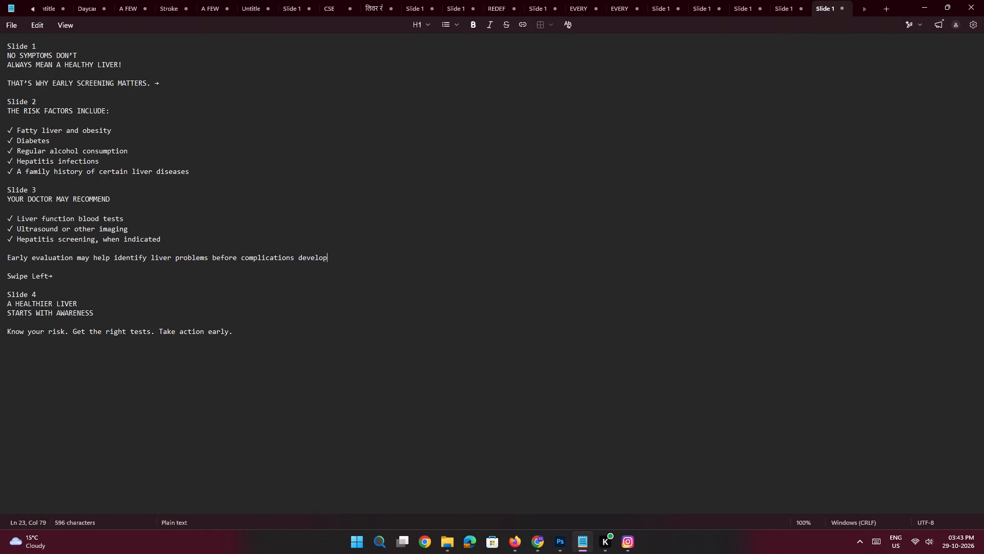
pyautogui.moveTo(335, 258); pyautogui.dragTo(0, 254)
pyautogui.hotkey('ctrl', 'c')
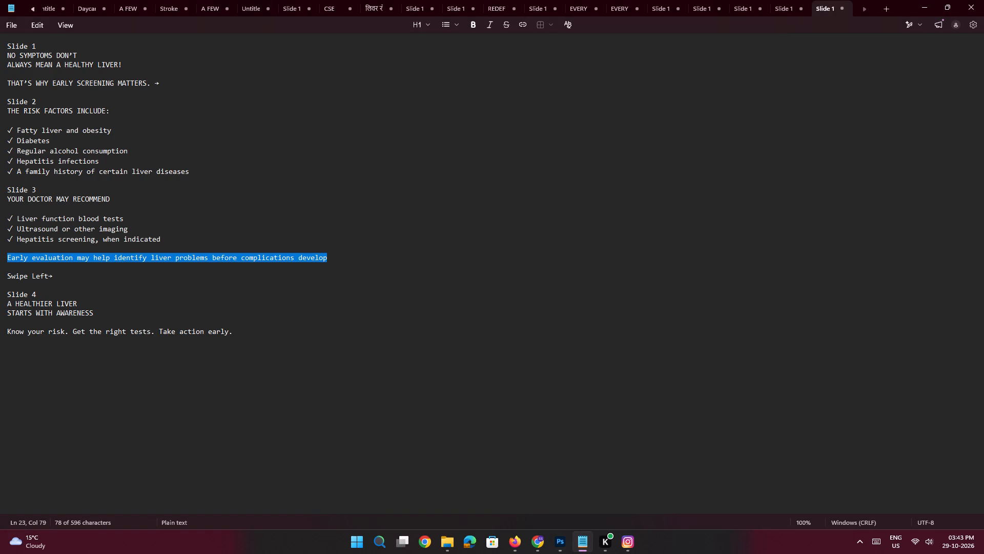
# Back in Photoshop, add the copied sentence as text on a new top layer, starting below the liver's feet.
pyautogui.hotkey('alt', 'Tab')
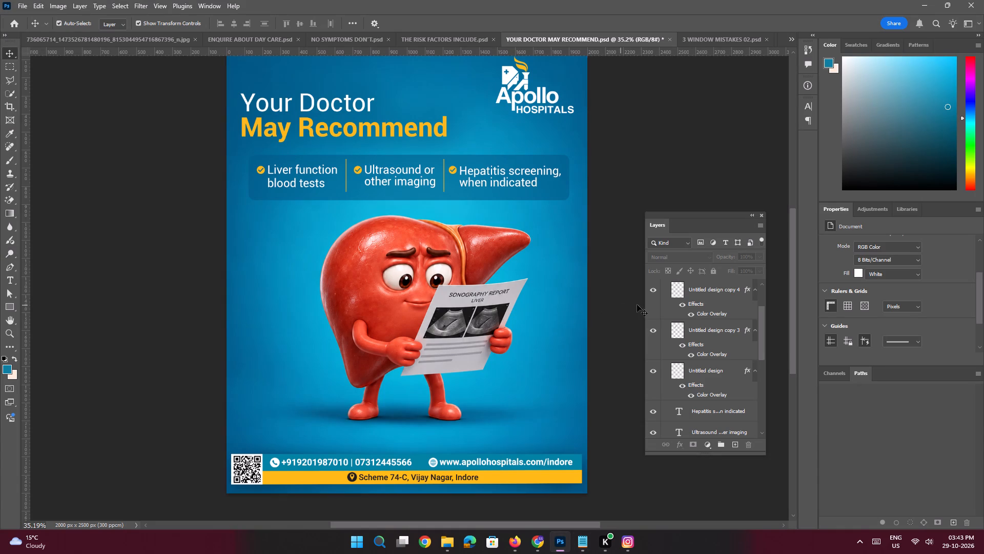
pyautogui.click(688, 291)
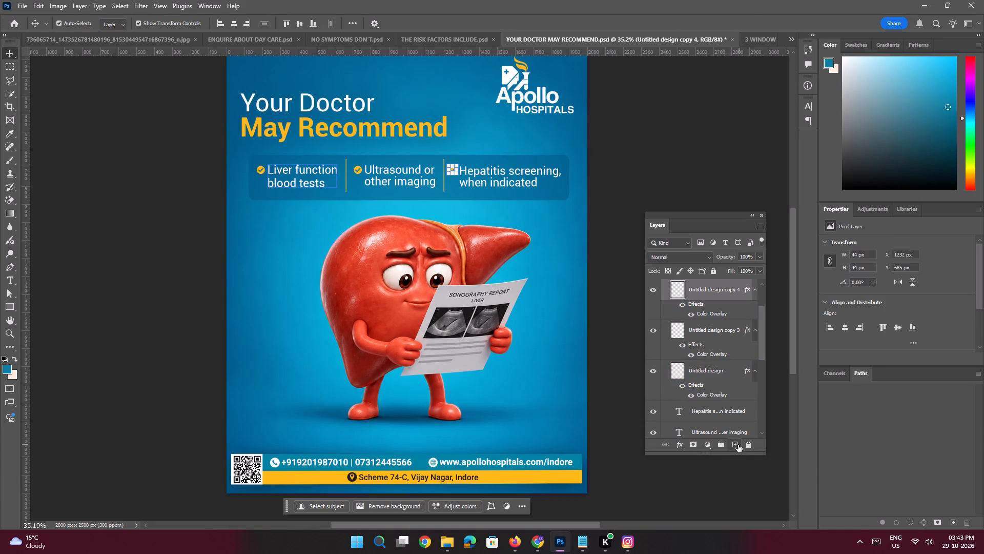
pyautogui.click(738, 445)
pyautogui.press('t')
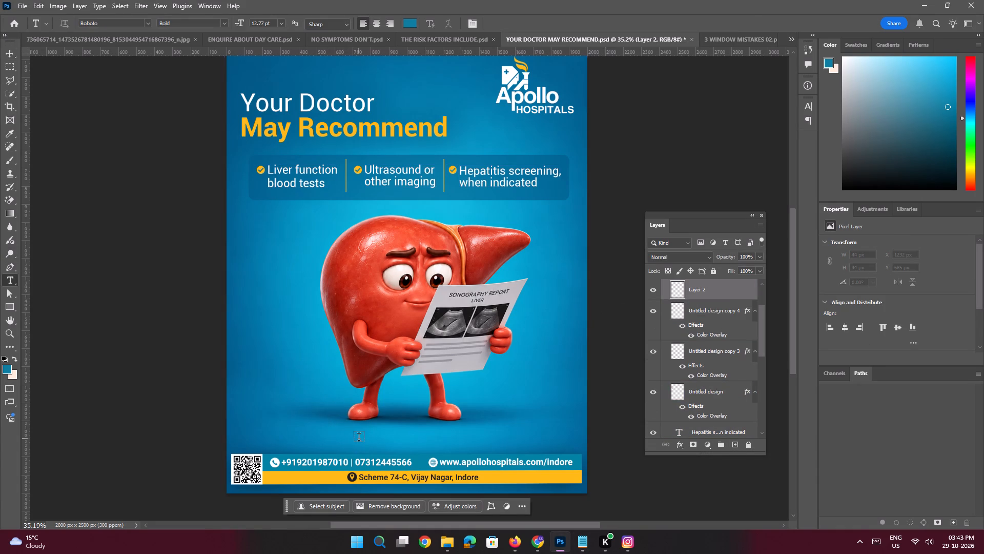
pyautogui.click(359, 438)
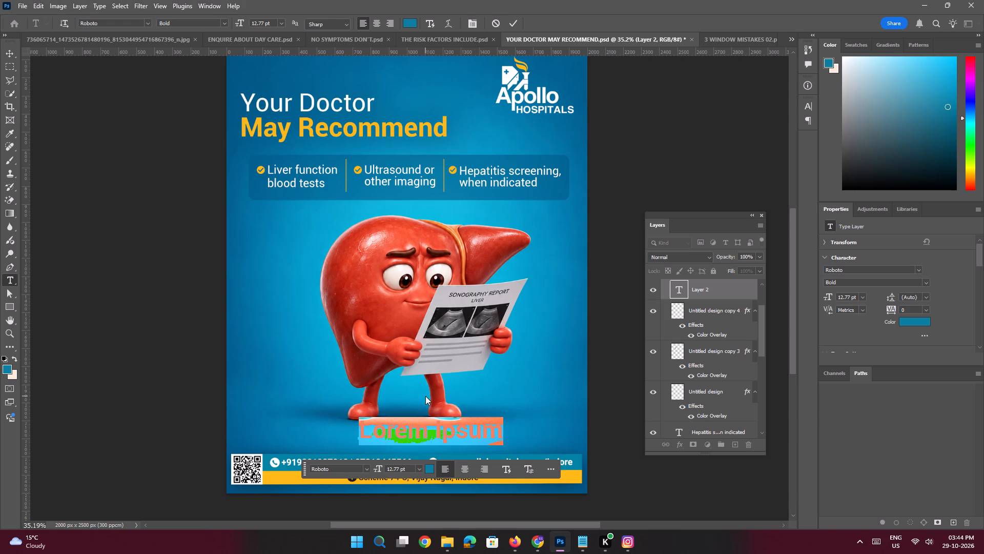
pyautogui.hotkey('ctrl', 'v')
pyautogui.press('Return')
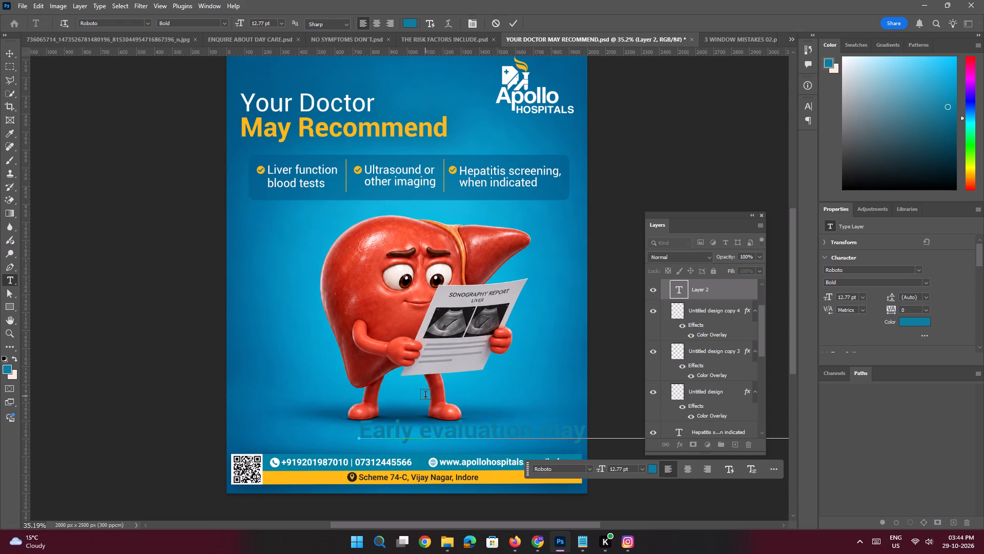
pyautogui.click(14, 51)
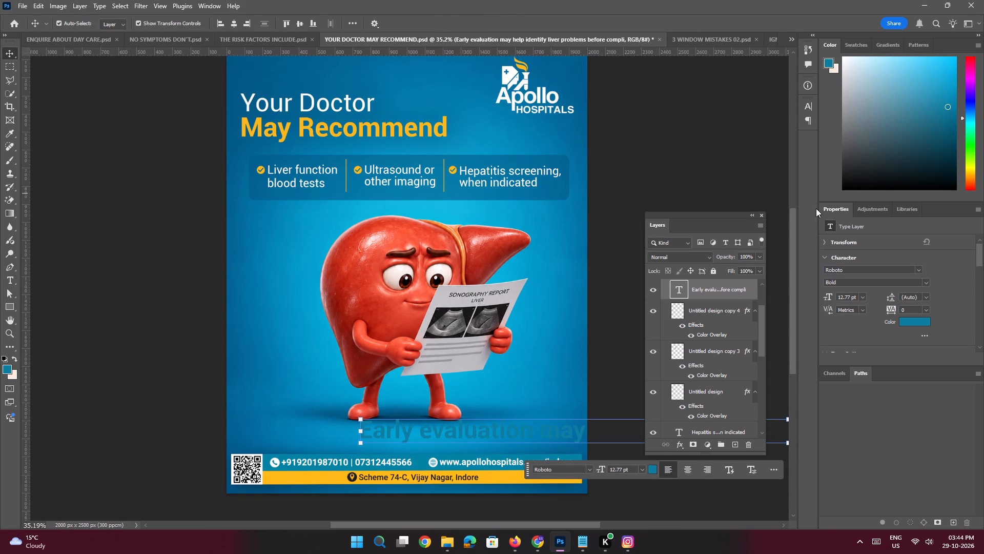
# Set the "Early evaluation" sentence to Roboto Regular in white.
pyautogui.click(925, 282)
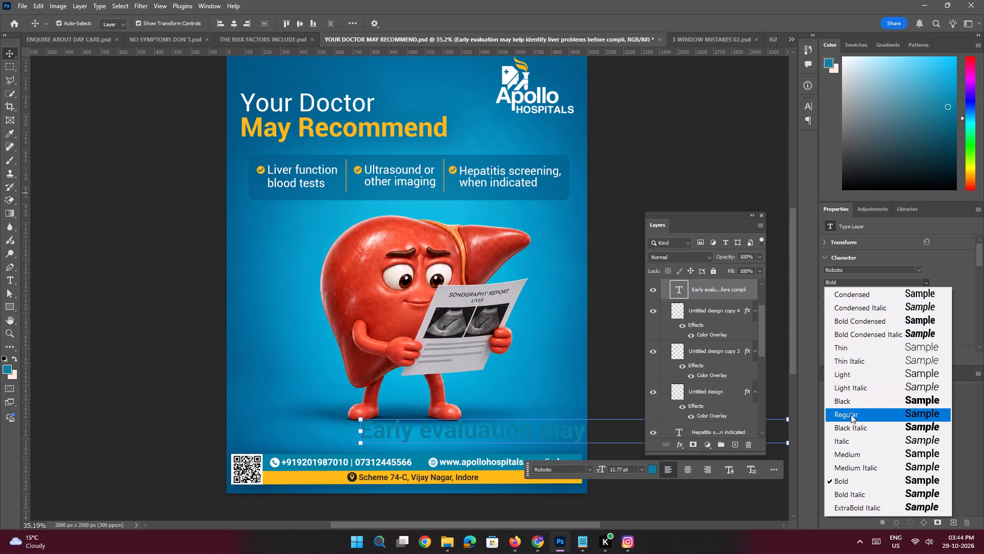
pyautogui.click(851, 414)
pyautogui.click(907, 323)
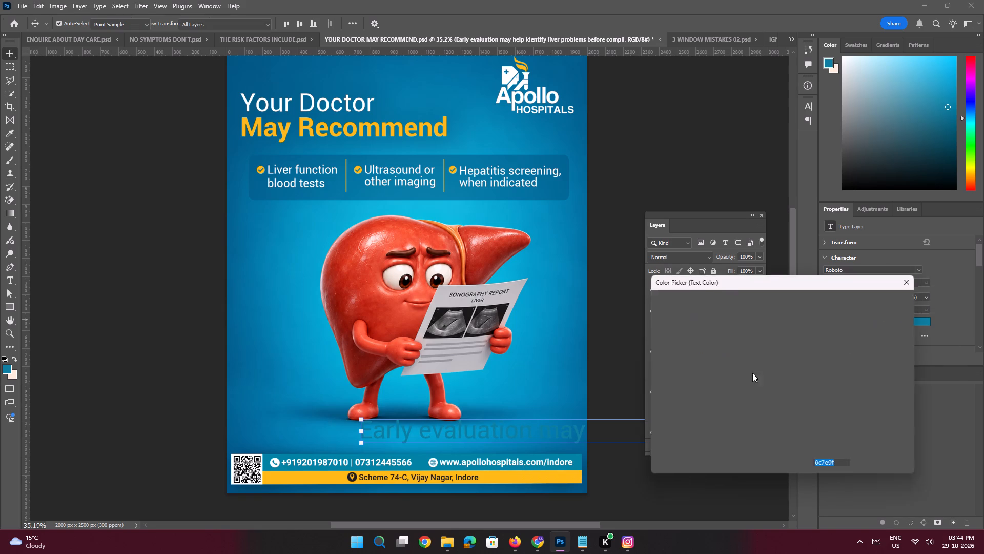
pyautogui.moveTo(721, 401); pyautogui.dragTo(592, 212)
pyautogui.press('Return')
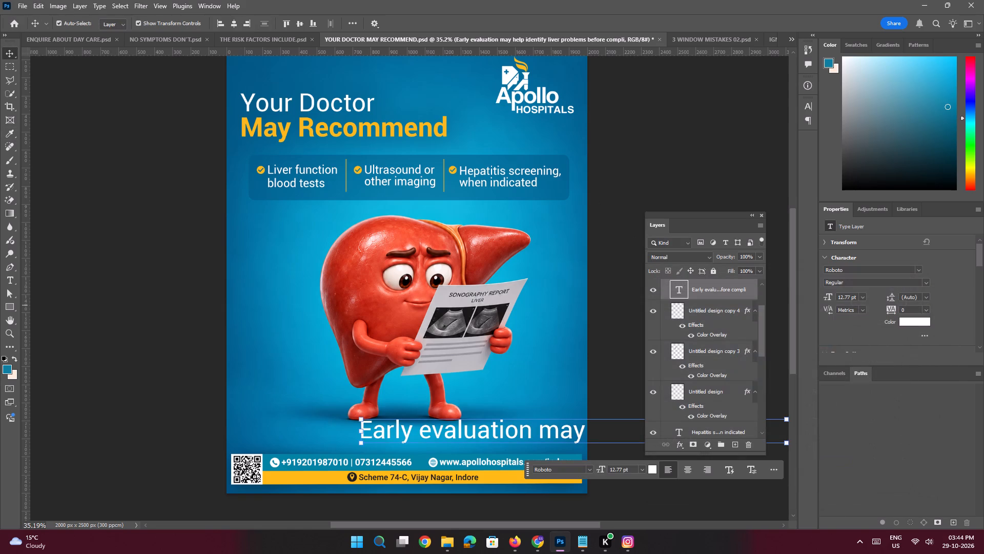
# Set the sentence's font size to 7 pt and move it left, keeping it just above the contact strip.
pyautogui.moveTo(851, 298); pyautogui.dragTo(815, 277)
pyautogui.press('7')
pyautogui.press('Return')
pyautogui.keyDown('shift'); pyautogui.moveTo(508, 437); pyautogui.dragTo(451, 437); pyautogui.keyUp('shift')
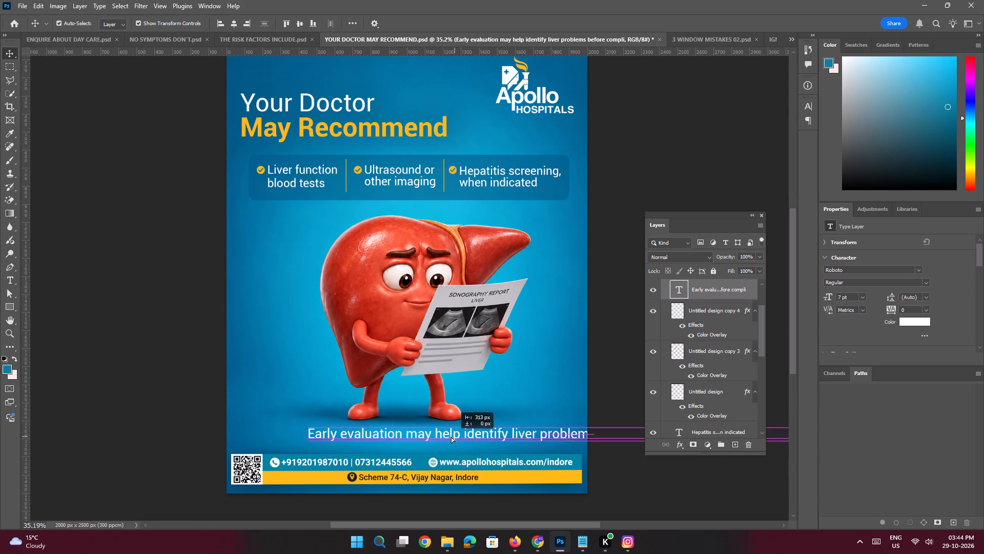
pyautogui.keyDown('shift'); pyautogui.moveTo(451, 437); pyautogui.dragTo(434, 437); pyautogui.keyUp('shift')
# Break the sentence into two lines so that the second line starts with "problems".
pyautogui.doubleClick(502, 436)
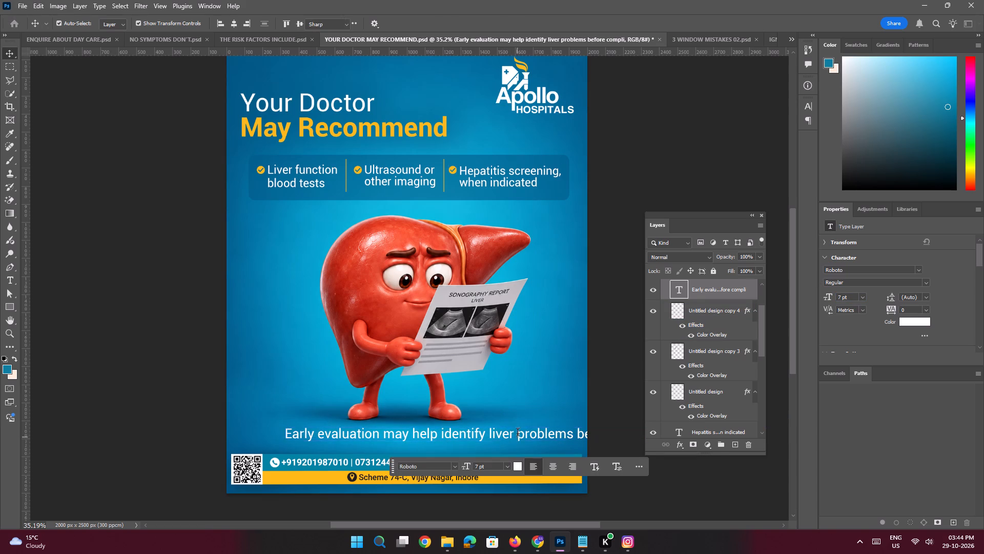
pyautogui.click(518, 431)
pyautogui.press('Return')
pyautogui.press('Return')
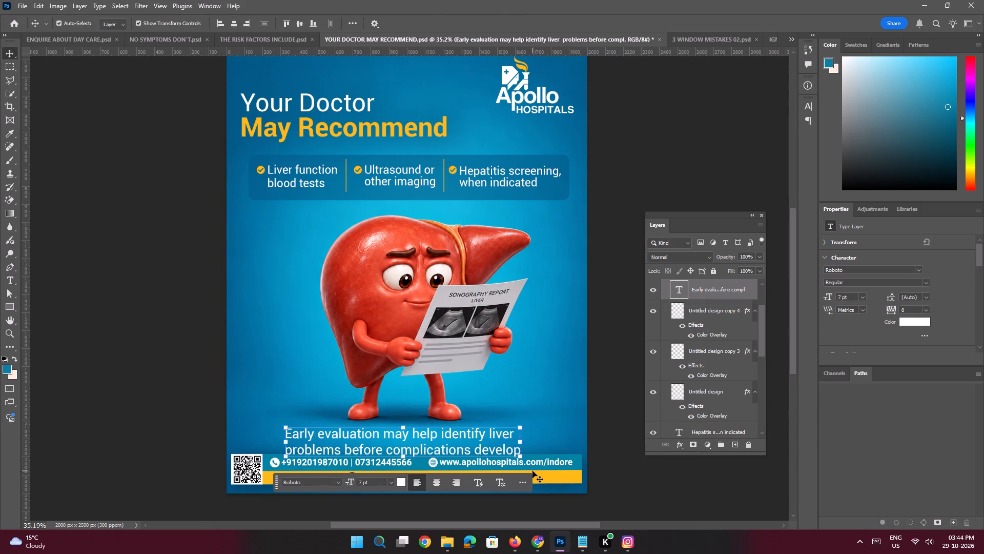
# Centre-align the two-line sentence, centre it horizontally on the canvas, and move it up about 33 px.
pyautogui.click(439, 485)
pyautogui.click(235, 23)
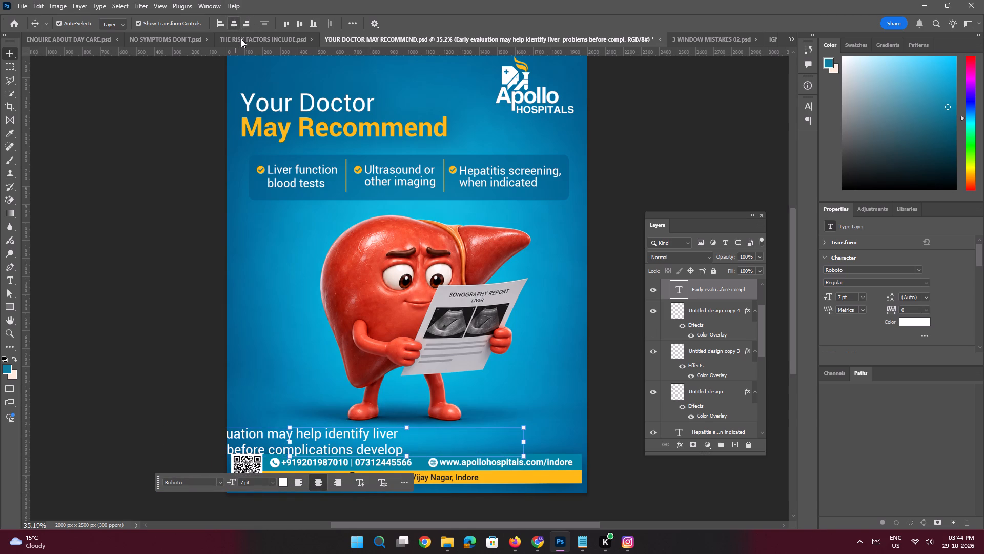
pyautogui.keyDown('shift'); pyautogui.moveTo(432, 433); pyautogui.dragTo(433, 426); pyautogui.keyUp('shift')
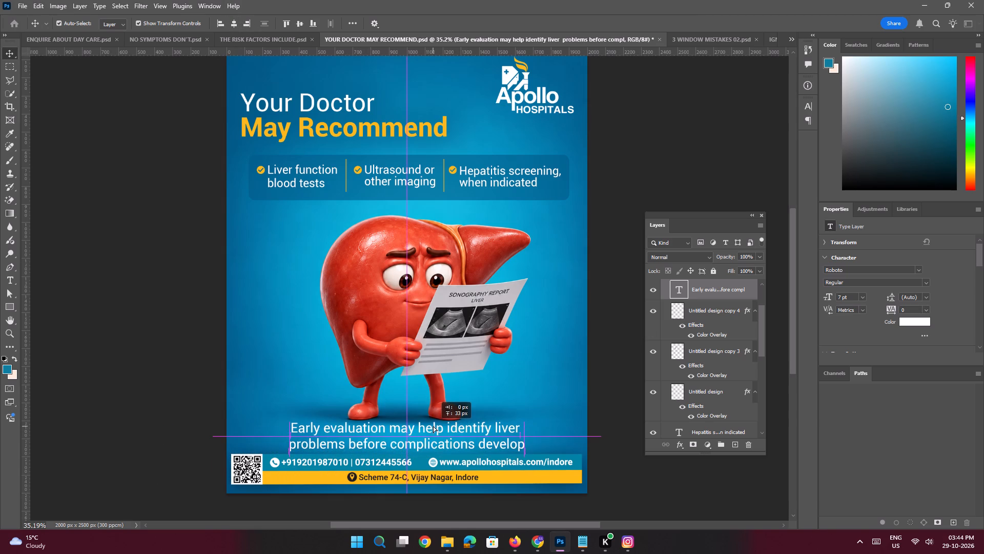
pyautogui.keyDown('shift'); pyautogui.moveTo(433, 426); pyautogui.dragTo(434, 425); pyautogui.keyUp('shift')
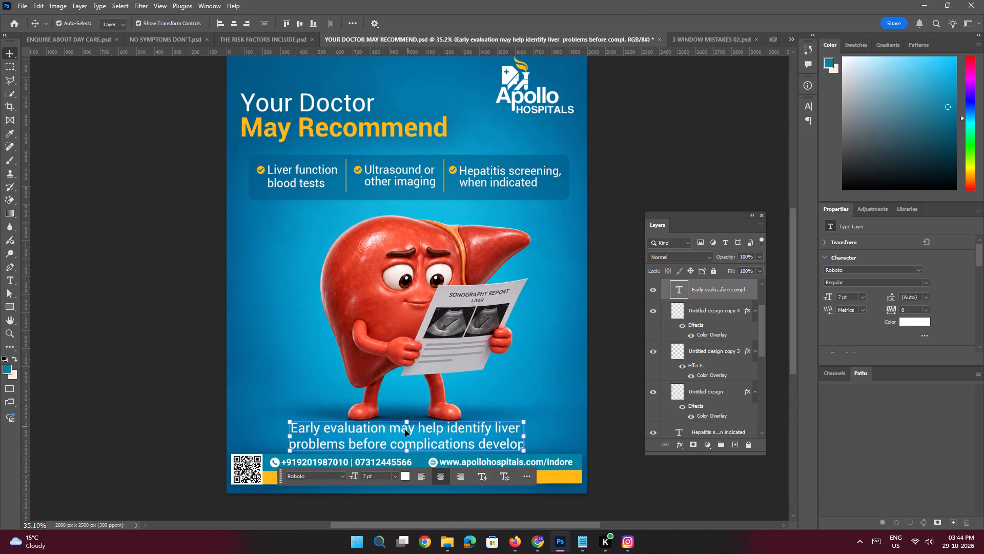
# Insert a space before "Early" at the start of the sentence's first line.
pyautogui.doubleClick(385, 435)
pyautogui.click(291, 426)
pyautogui.press('space')
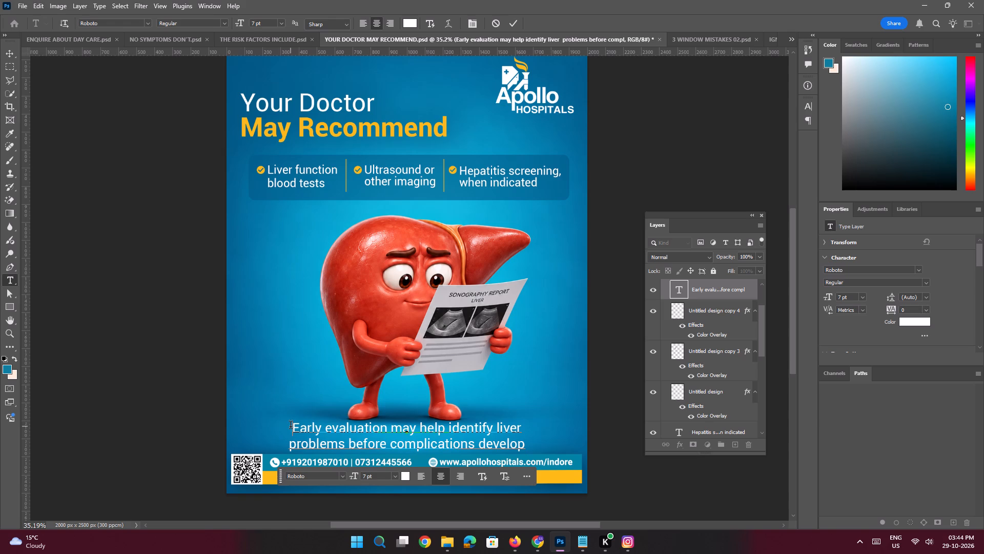
pyautogui.press('Return')
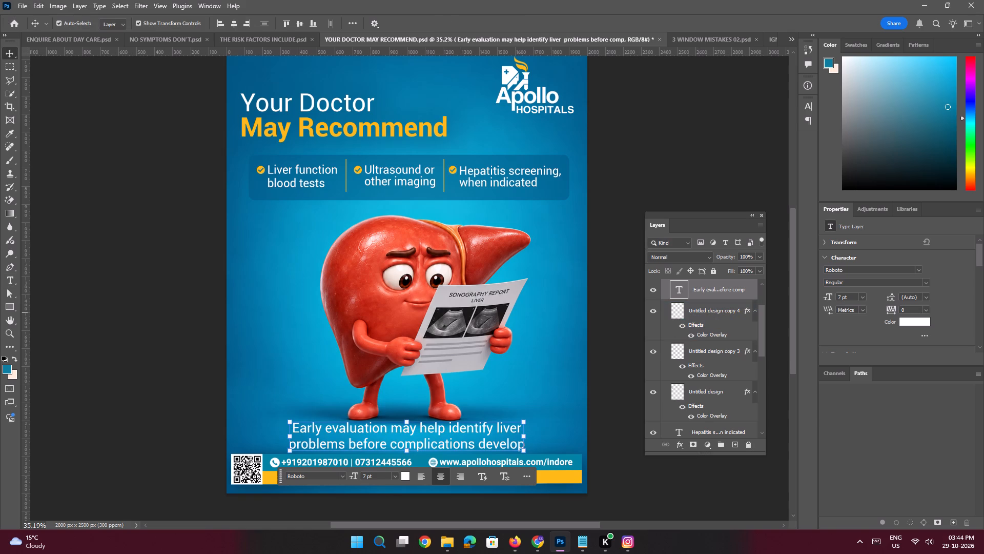
# Reduce the two-line sentence to 6 pt, shift it slightly right below the liver's feet, and deselect it.
pyautogui.moveTo(842, 296); pyautogui.dragTo(803, 280)
pyautogui.press('6')
pyautogui.press('Return')
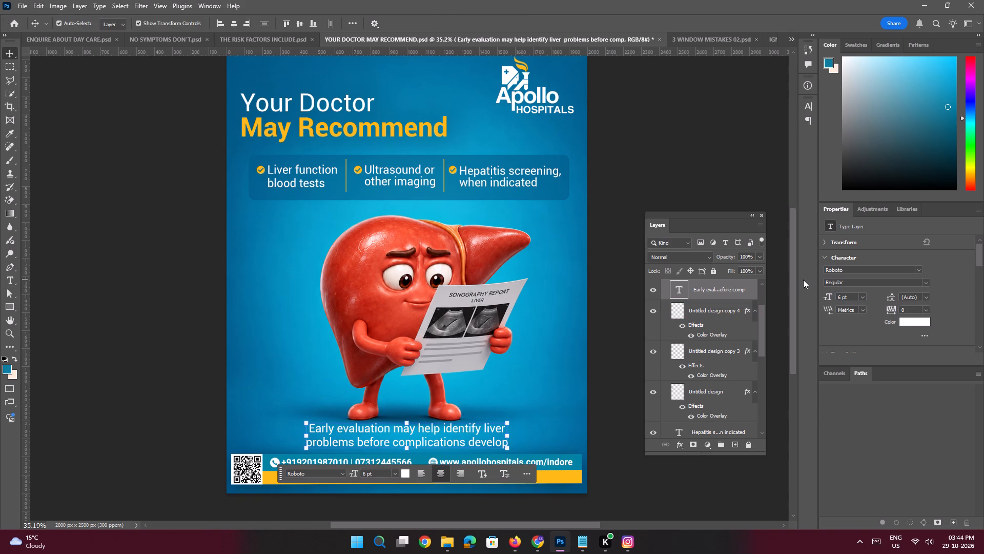
pyautogui.keyDown('shift'); pyautogui.click(421, 442); pyautogui.keyUp('shift')
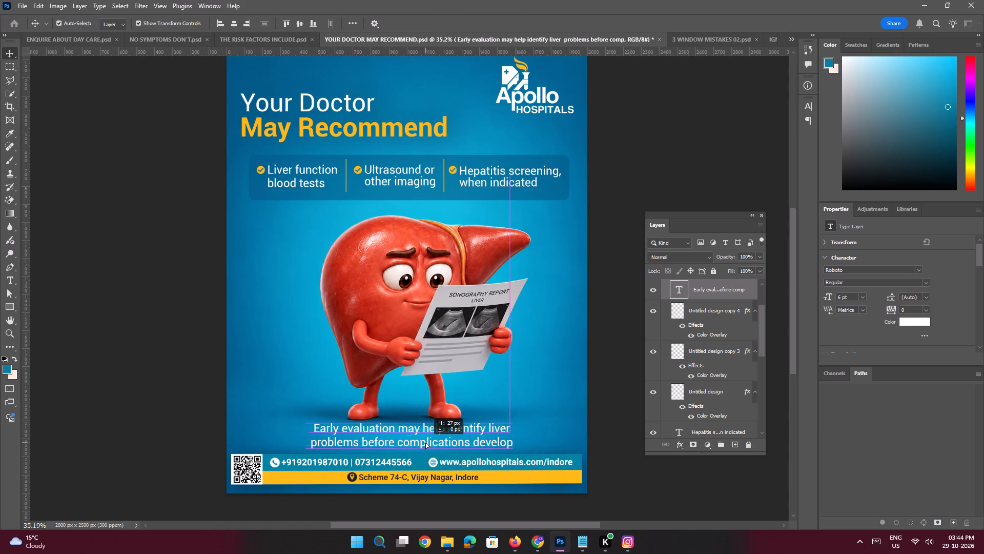
pyautogui.press('space')
pyautogui.keyDown('ctrl'); pyautogui.moveTo(443, 302); pyautogui.dragTo(416, 293); pyautogui.keyUp('ctrl')
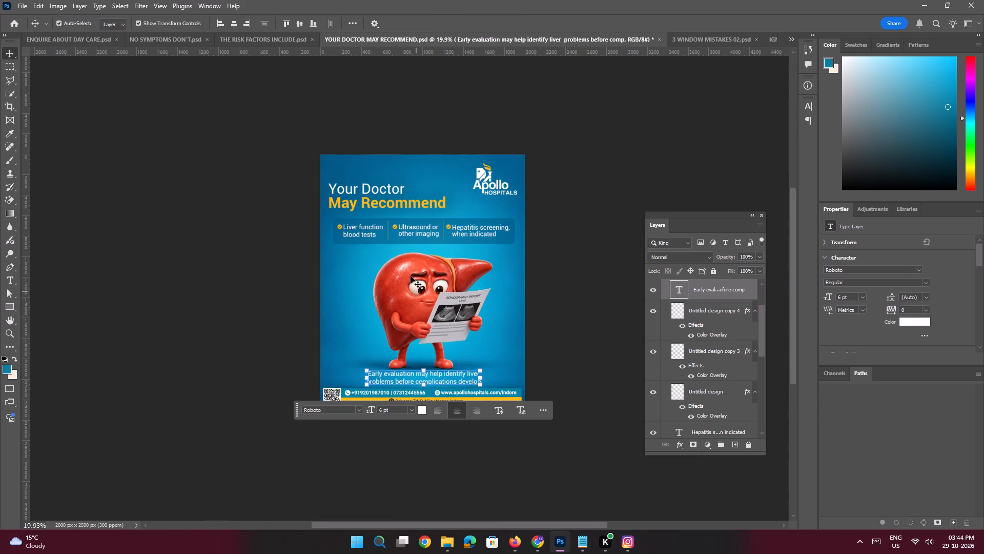
pyautogui.click(296, 254)
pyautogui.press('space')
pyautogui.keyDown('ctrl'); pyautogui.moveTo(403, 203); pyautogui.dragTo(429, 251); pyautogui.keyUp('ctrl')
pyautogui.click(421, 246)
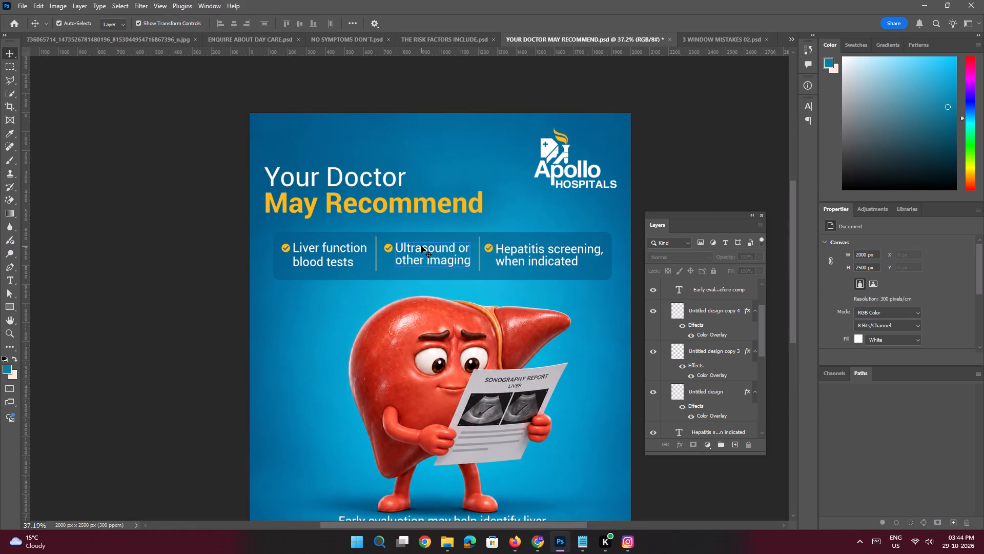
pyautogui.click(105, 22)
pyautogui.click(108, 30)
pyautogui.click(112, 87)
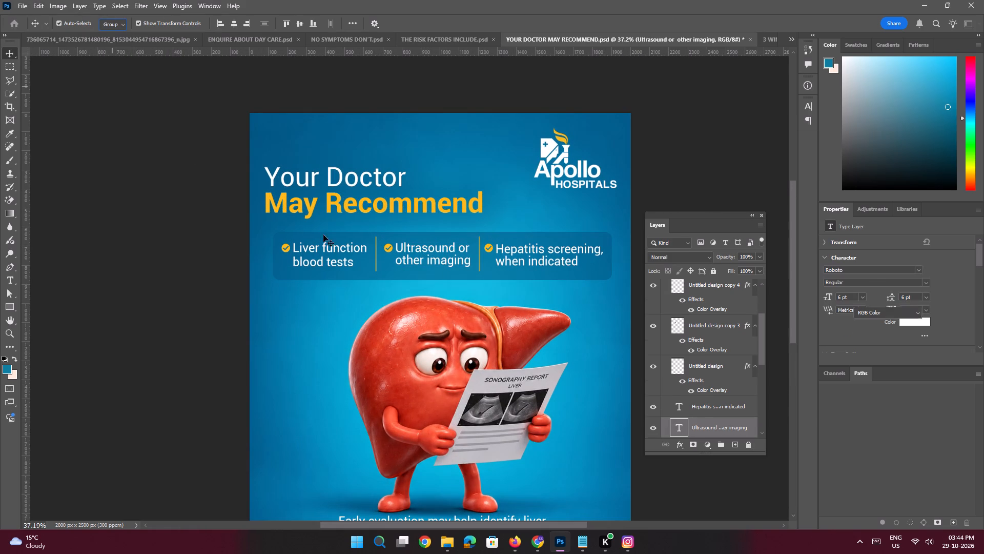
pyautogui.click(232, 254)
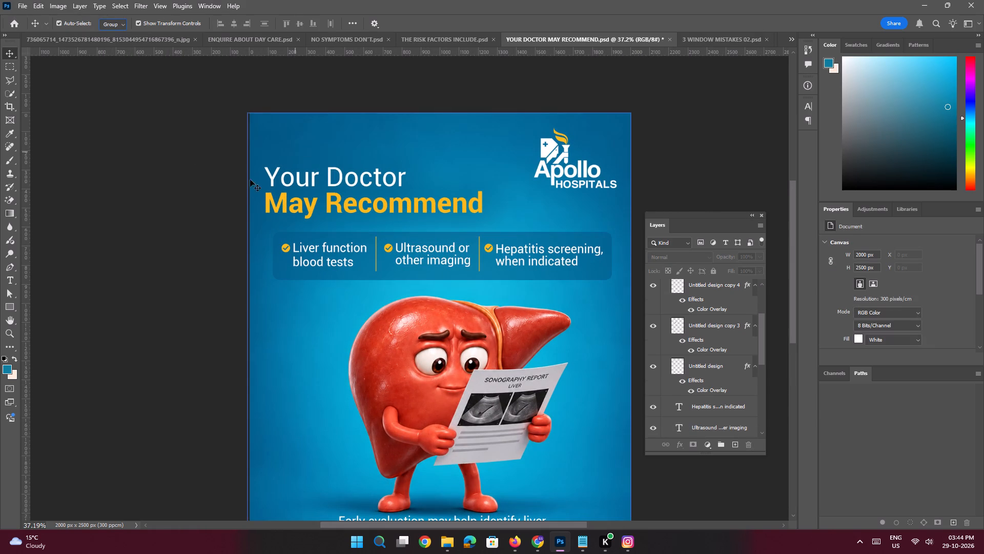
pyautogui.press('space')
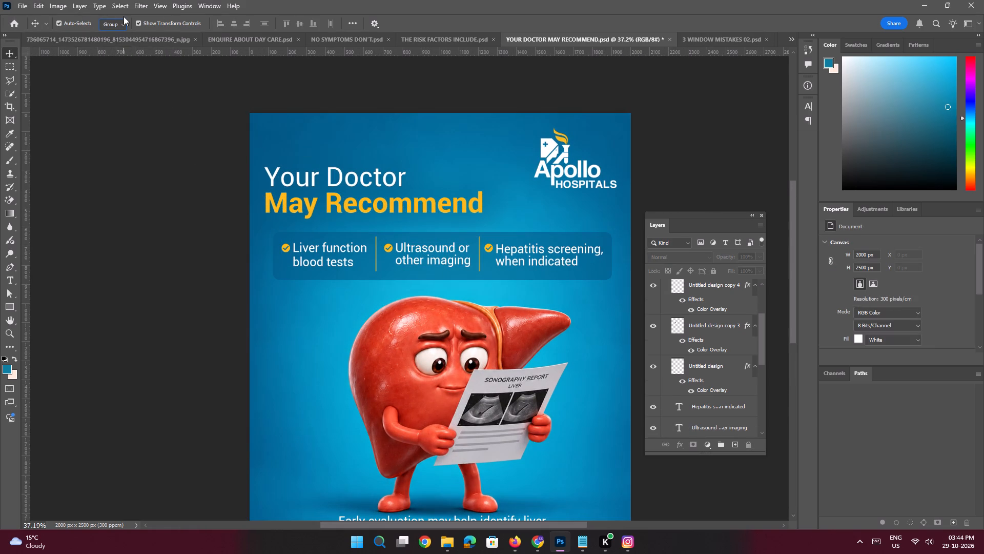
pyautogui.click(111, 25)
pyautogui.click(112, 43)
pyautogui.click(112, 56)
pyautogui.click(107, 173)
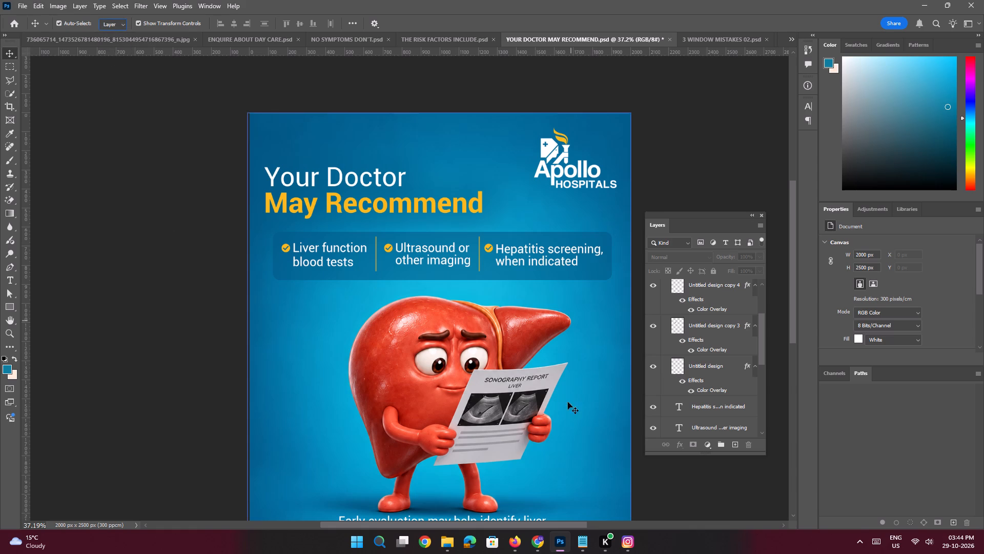
# Move the "Early evaluation" sentence's layer out of Group 2 to the top of the layer stack.
pyautogui.press('space')
pyautogui.press('space')
pyautogui.press('space')
pyautogui.press('space')
pyautogui.press('space')
pyautogui.moveTo(547, 421); pyautogui.dragTo(545, 380)
pyautogui.click(494, 482)
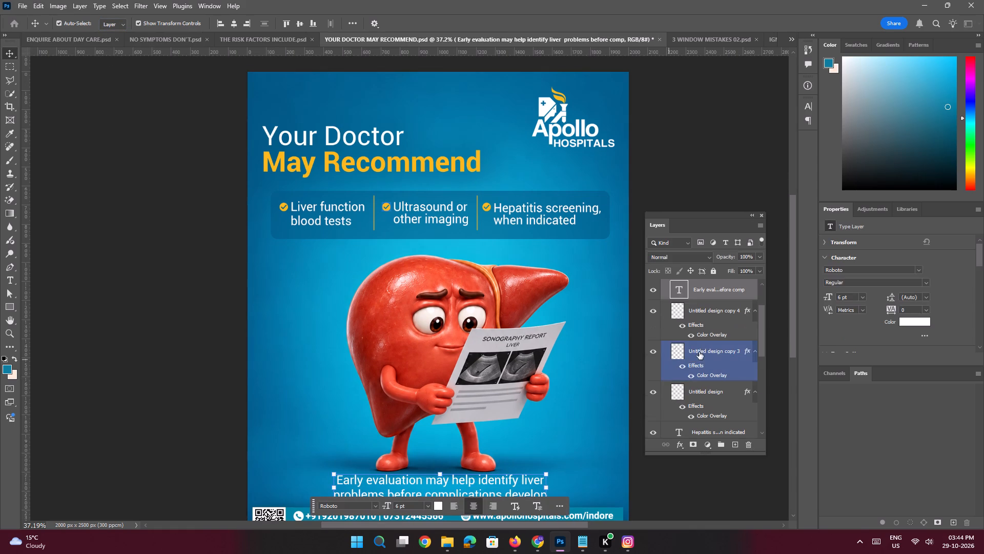
pyautogui.scroll(5, 713, 309)
pyautogui.moveTo(713, 344); pyautogui.dragTo(716, 289)
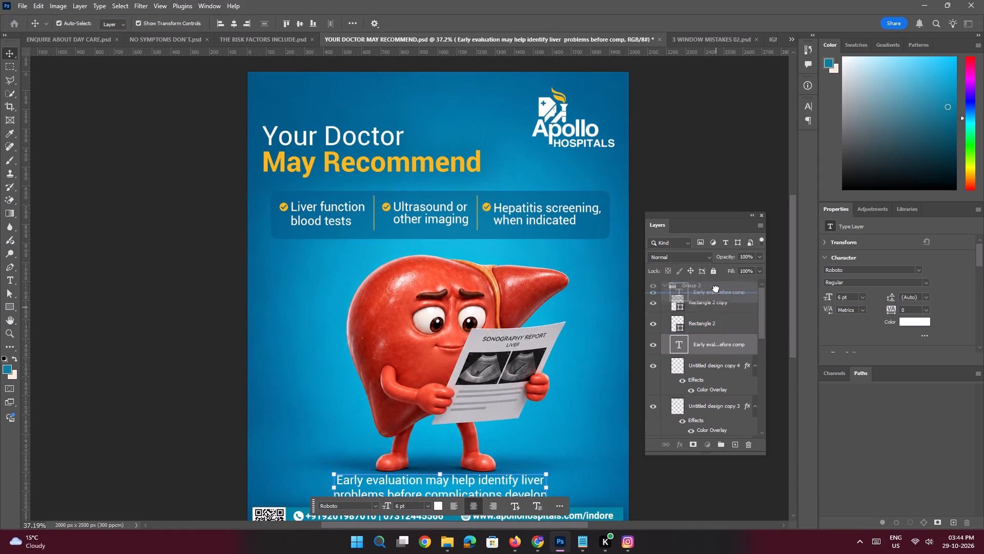
pyautogui.moveTo(716, 289); pyautogui.dragTo(717, 270)
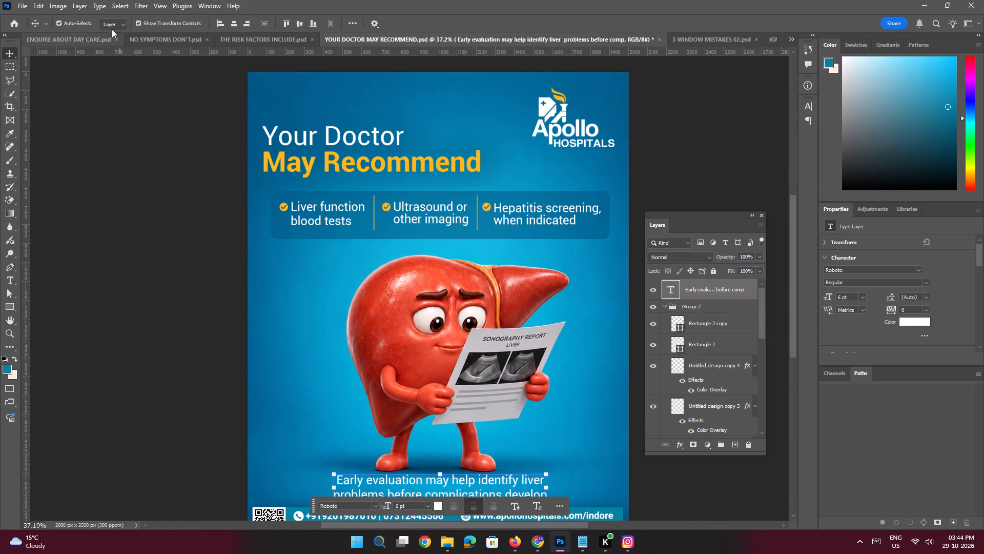
# Set the Move tool's auto-select target to Group.
pyautogui.click(110, 20)
pyautogui.click(115, 35)
pyautogui.click(93, 142)
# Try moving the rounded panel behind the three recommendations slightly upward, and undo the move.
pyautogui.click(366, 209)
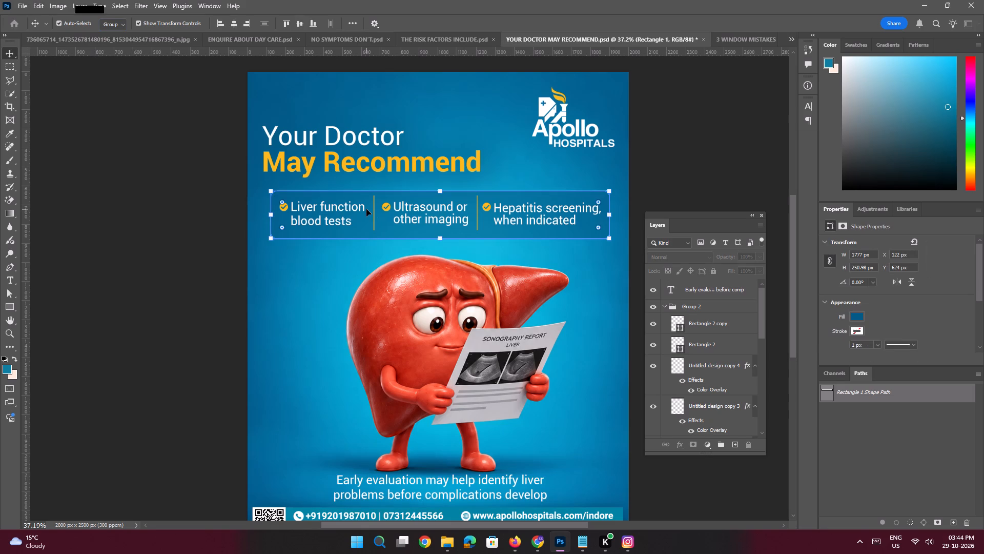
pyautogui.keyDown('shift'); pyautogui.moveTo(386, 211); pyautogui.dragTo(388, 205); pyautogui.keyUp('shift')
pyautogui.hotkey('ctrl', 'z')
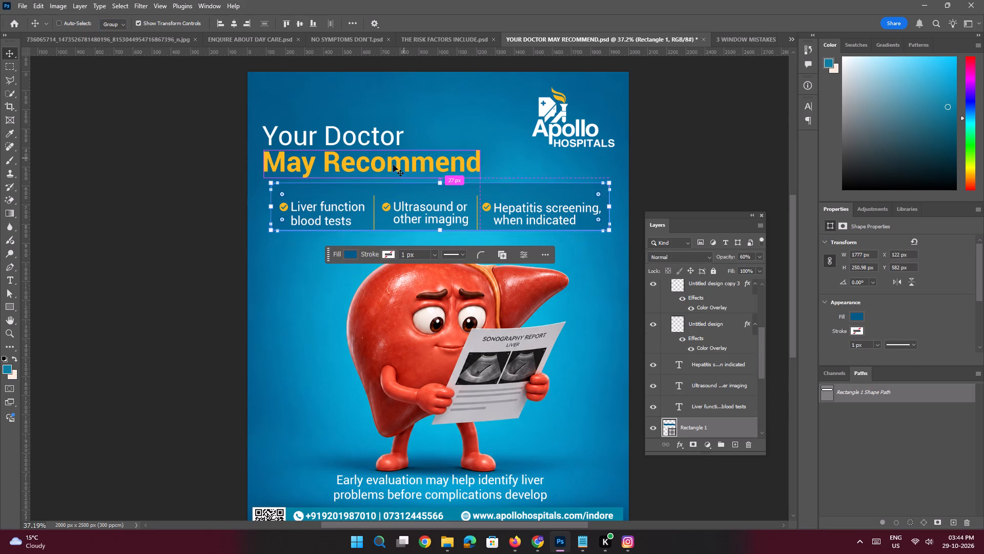
# Group the three recommendation items together with the rounded panel behind them.
pyautogui.click(326, 215)
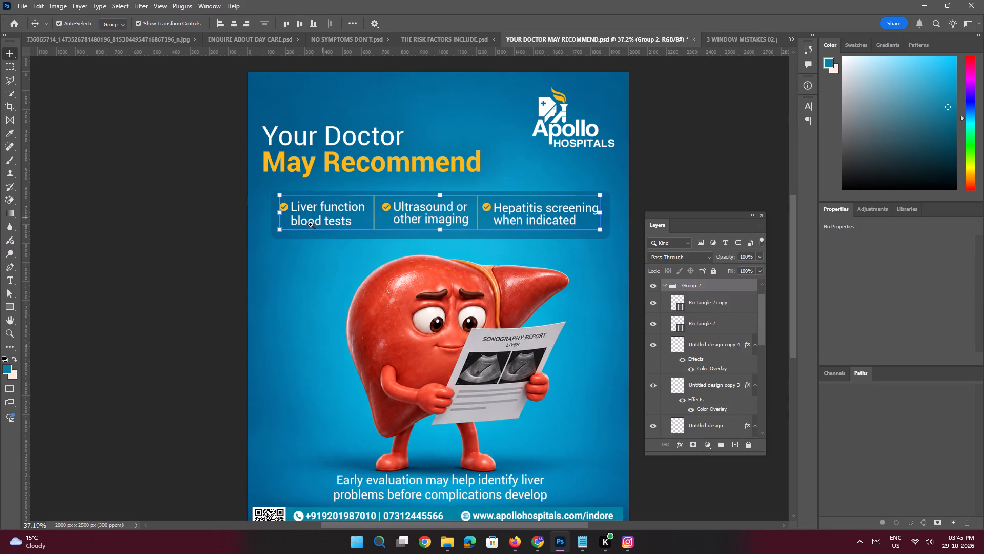
pyautogui.hotkey('ctrl', 'space')
pyautogui.hotkey('ctrl', 'space')
pyautogui.hotkey('ctrl', 'space')
pyautogui.hotkey('ctrl', 'space')
pyautogui.hotkey('ctrl', 'space')
pyautogui.hotkey('ctrl', 'space')
pyautogui.hotkey('ctrl', 'space')
pyautogui.keyDown('ctrl'); pyautogui.moveTo(299, 222); pyautogui.dragTo(356, 306); pyautogui.keyUp('ctrl')
pyautogui.keyDown('shift'); pyautogui.click(295, 284); pyautogui.keyUp('shift')
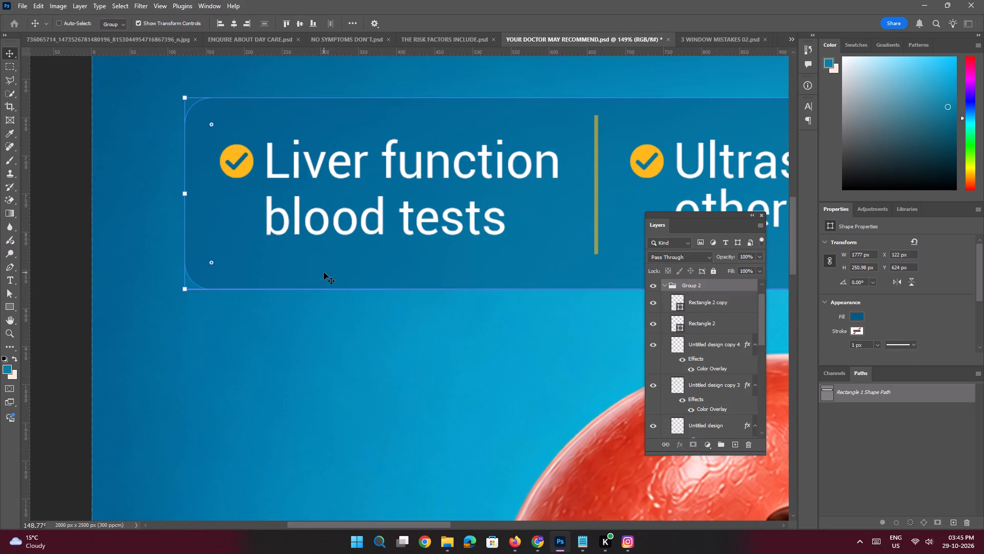
pyautogui.hotkey('ctrl', 'g')
# Move the grouped recommendations panel slightly up, closer to the "May Recommend" headline.
pyautogui.hotkey('ctrl', 'space')
pyautogui.hotkey('ctrl', 'space')
pyautogui.hotkey('ctrl', 'space')
pyautogui.hotkey('ctrl', 'space')
pyautogui.hotkey('ctrl', 'space')
pyautogui.hotkey('ctrl', 'space')
pyautogui.hotkey('ctrl', 'space')
pyautogui.hotkey('ctrl', 'space')
pyautogui.keyDown('ctrl'); pyautogui.moveTo(411, 242); pyautogui.dragTo(361, 227); pyautogui.keyUp('ctrl')
pyautogui.moveTo(427, 222); pyautogui.dragTo(386, 238)
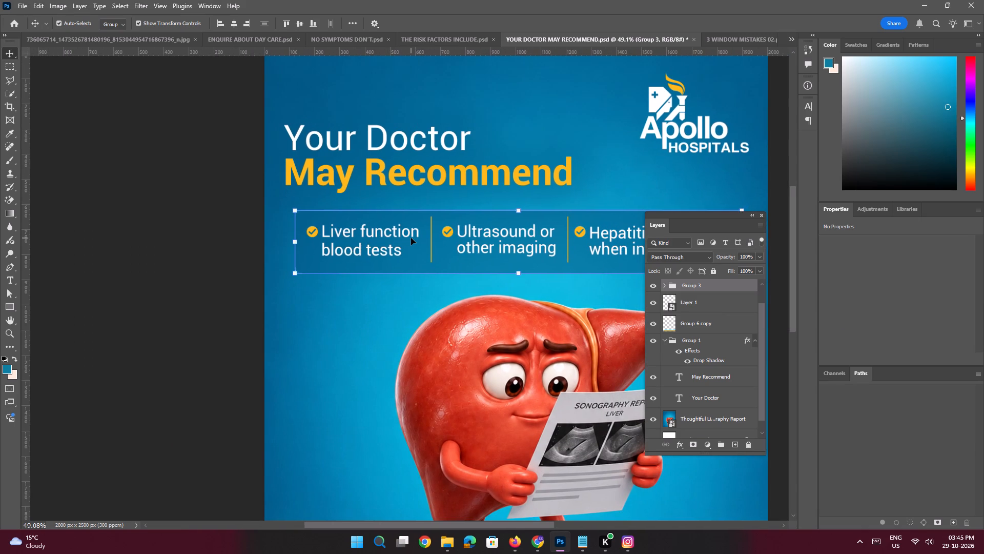
pyautogui.keyDown('shift'); pyautogui.moveTo(411, 238); pyautogui.dragTo(411, 232); pyautogui.keyUp('shift')
# Move the liver background image straight up to a Y position of about -67 px.
pyautogui.press('space')
pyautogui.press('space')
pyautogui.press('space')
pyautogui.press('space')
pyautogui.press('space')
pyautogui.press('space')
pyautogui.press('space')
pyautogui.press('space')
pyautogui.moveTo(437, 262); pyautogui.dragTo(393, 199)
pyautogui.click(477, 293)
pyautogui.keyDown('shift'); pyautogui.moveTo(489, 291); pyautogui.dragTo(489, 274); pyautogui.keyUp('shift')
# Move the two-line "Early evaluation" sentence straight up about 25 px and deselect it.
pyautogui.press('space')
pyautogui.press('space')
pyautogui.press('space')
pyautogui.press('space')
pyautogui.press('space')
pyautogui.press('space')
pyautogui.press('space')
pyautogui.press('space')
pyautogui.moveTo(475, 309); pyautogui.dragTo(474, 282)
pyautogui.click(474, 281)
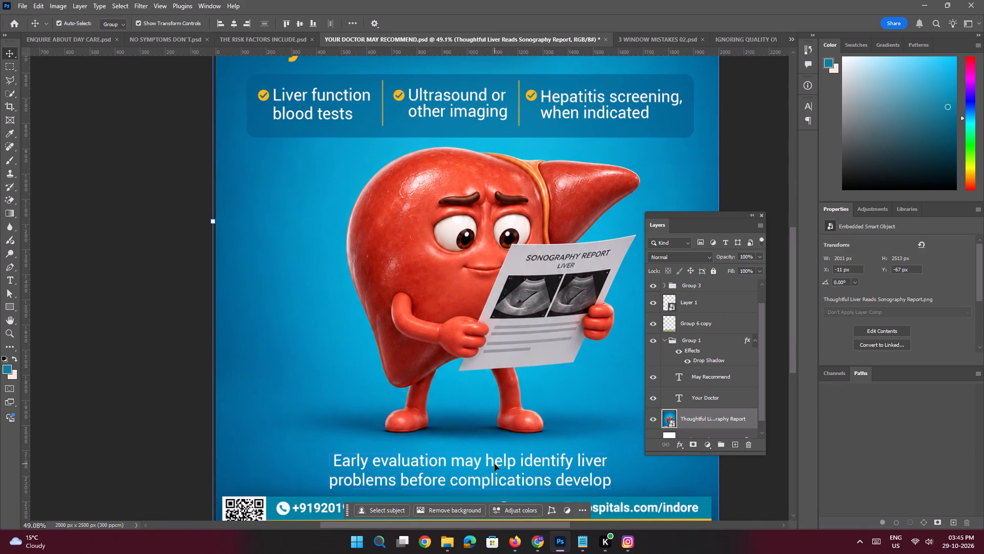
pyautogui.click(495, 464)
pyautogui.keyDown('shift'); pyautogui.moveTo(499, 462); pyautogui.dragTo(499, 456); pyautogui.keyUp('shift')
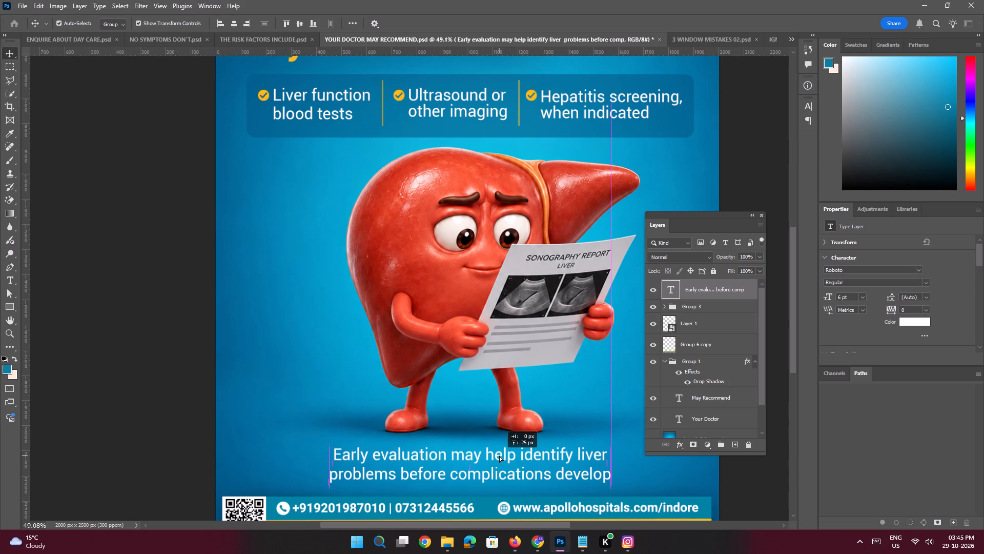
pyautogui.keyDown('shift'); pyautogui.moveTo(499, 456); pyautogui.dragTo(499, 457); pyautogui.keyUp('shift')
pyautogui.press('space')
pyautogui.keyDown('ctrl'); pyautogui.moveTo(515, 400); pyautogui.dragTo(489, 393); pyautogui.keyUp('ctrl')
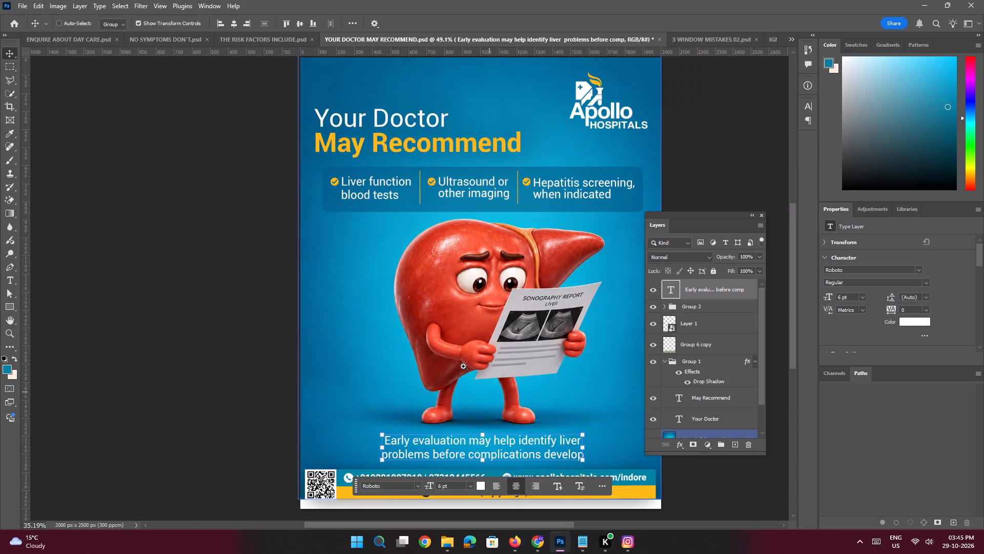
pyautogui.click(218, 319)
# On the liver image layer, marquee-select the full-width white strip below the footer and try to fill it.
pyautogui.press('space')
pyautogui.press('space')
pyautogui.press('space')
pyautogui.press('space')
pyautogui.press('space')
pyautogui.press('space')
pyautogui.press('space')
pyautogui.press('space')
pyautogui.press('space')
pyautogui.press('space')
pyautogui.press('space')
pyautogui.press('space')
pyautogui.press('space')
pyautogui.press('space')
pyautogui.press('space')
pyautogui.press('space')
pyautogui.press('space')
pyautogui.press('space')
pyautogui.press('space')
pyautogui.press('space')
pyautogui.moveTo(516, 377); pyautogui.dragTo(473, 313)
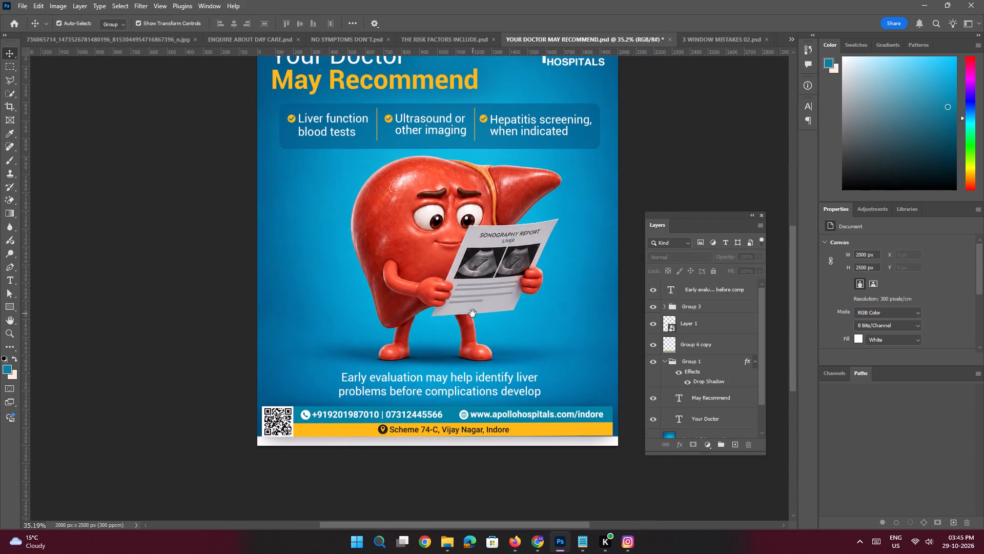
pyautogui.moveTo(473, 313); pyautogui.dragTo(458, 311)
pyautogui.click(587, 315)
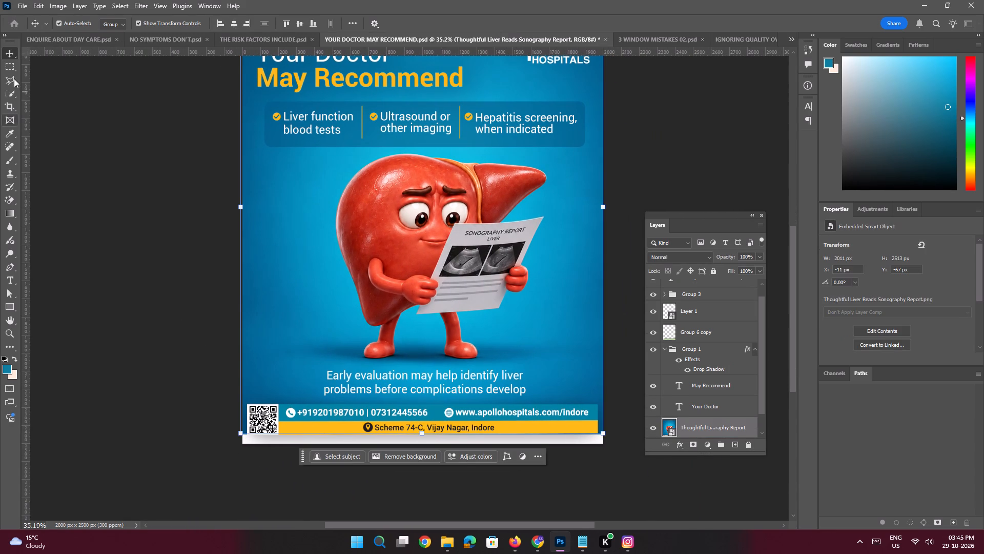
pyautogui.click(10, 71)
pyautogui.moveTo(613, 446); pyautogui.dragTo(247, 436)
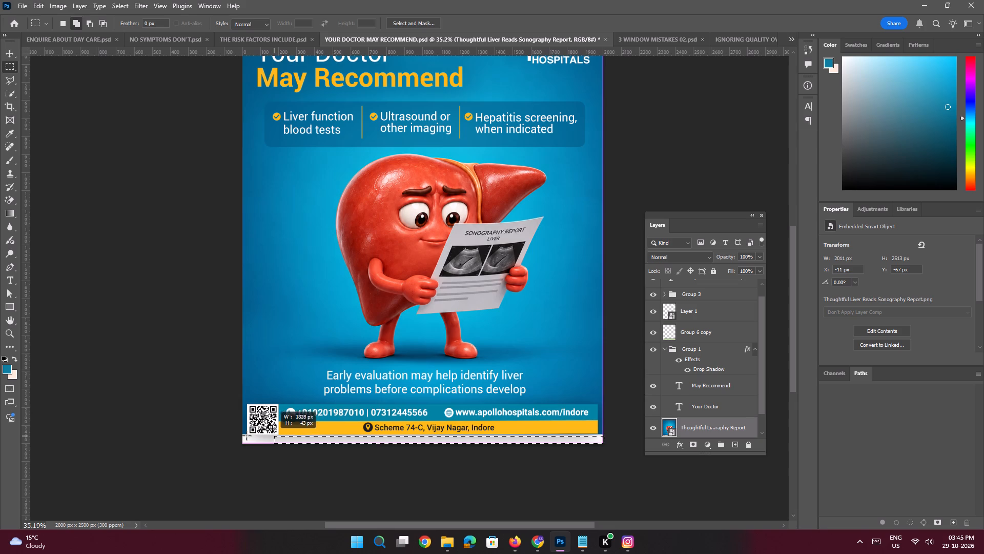
pyautogui.moveTo(247, 436); pyautogui.dragTo(191, 432)
pyautogui.hotkey('shift', 'BackSpace')
pyautogui.press('Return')
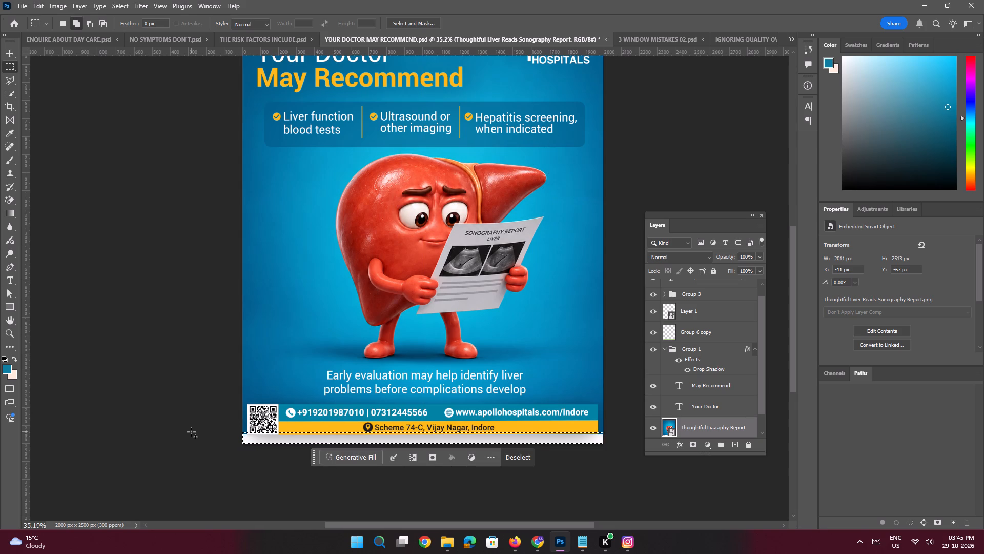
# Rasterize the liver image's smart object so its pixels can be edited.
pyautogui.press('e')
pyautogui.click(305, 319)
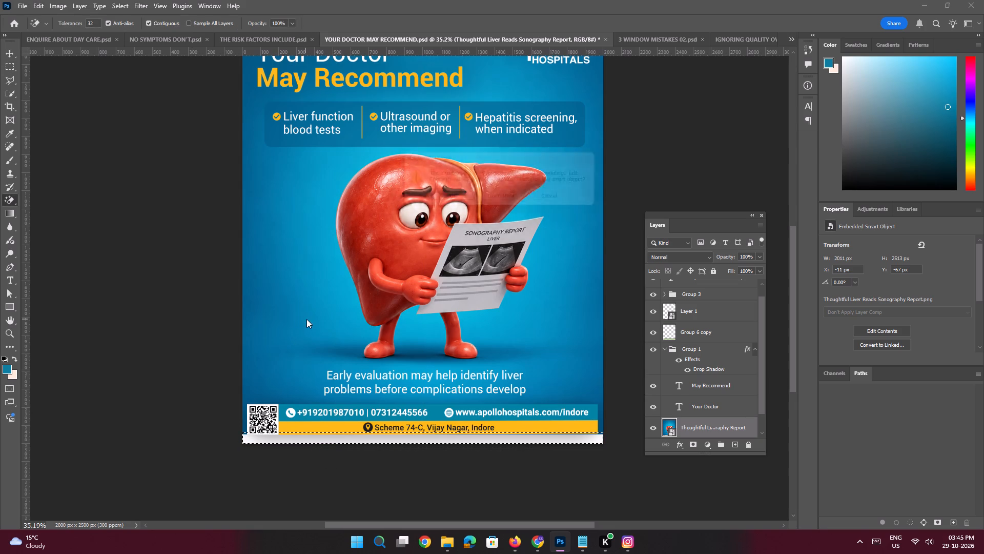
pyautogui.click(451, 203)
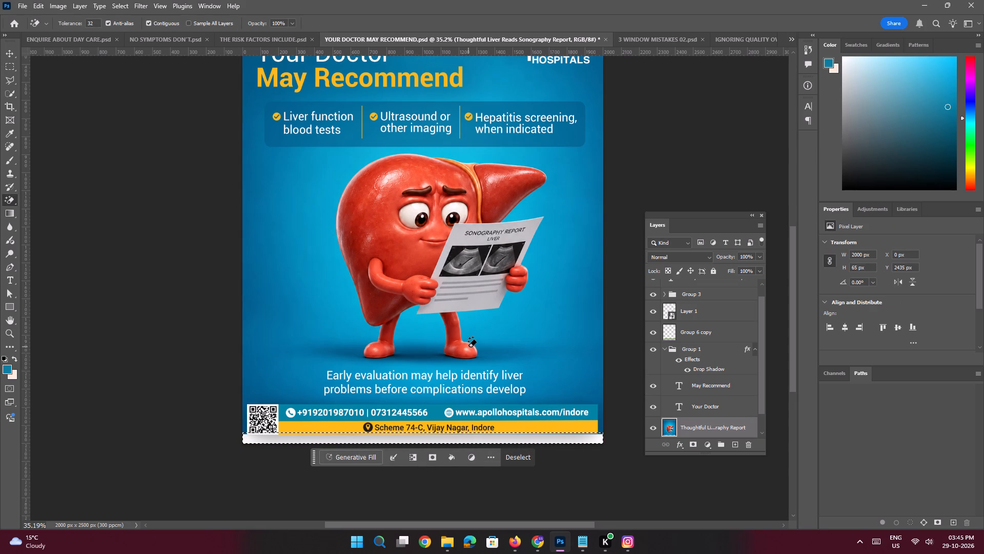
# Fill the selected white strip so the blue background extends to the canvas's bottom edge, and clear the selection.
pyautogui.hotkey('shift', 'BackSpace')
pyautogui.press('Return')
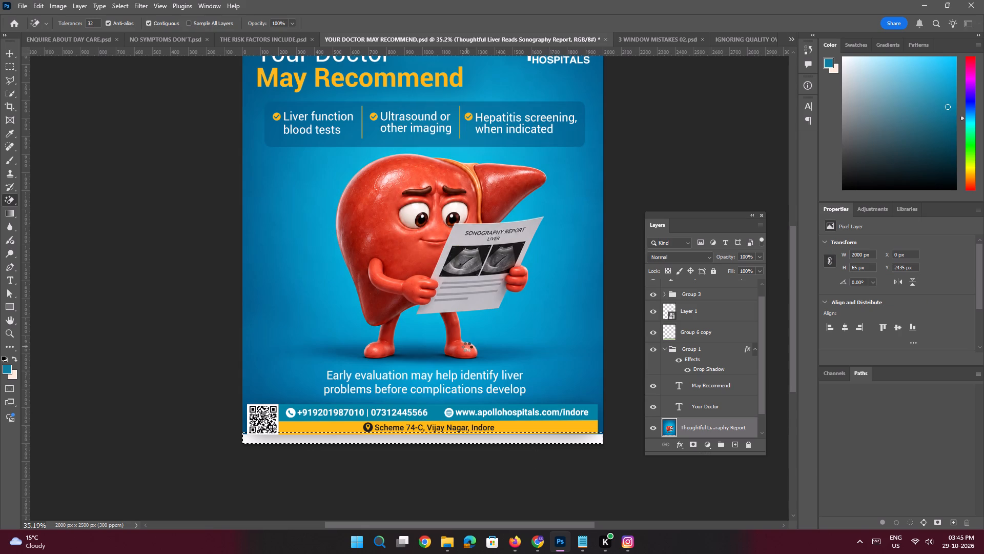
pyautogui.hotkey('ctrl', 'd')
# Add a drop shadow to the "Early evaluation" sentence, using dark blue 016392 sampled from the background.
pyautogui.press('space')
pyautogui.press('space')
pyautogui.press('space')
pyautogui.press('space')
pyautogui.press('space')
pyautogui.press('space')
pyautogui.press('space')
pyautogui.press('space')
pyautogui.press('space')
pyautogui.press('space')
pyautogui.press('space')
pyautogui.press('space')
pyautogui.press('space')
pyautogui.press('space')
pyautogui.press('space')
pyautogui.press('space')
pyautogui.press('space')
pyautogui.press('space')
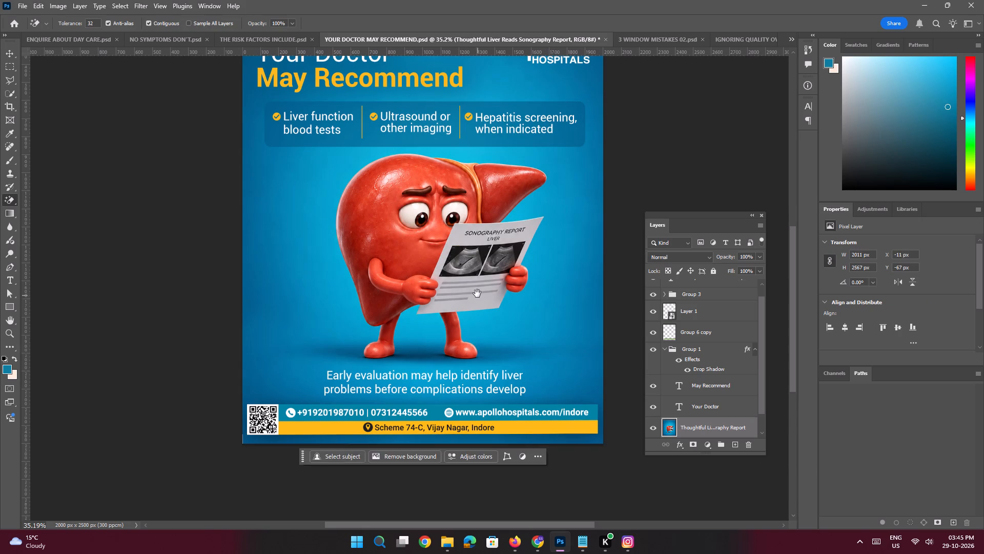
pyautogui.click(477, 293)
pyautogui.click(12, 57)
pyautogui.click(55, 136)
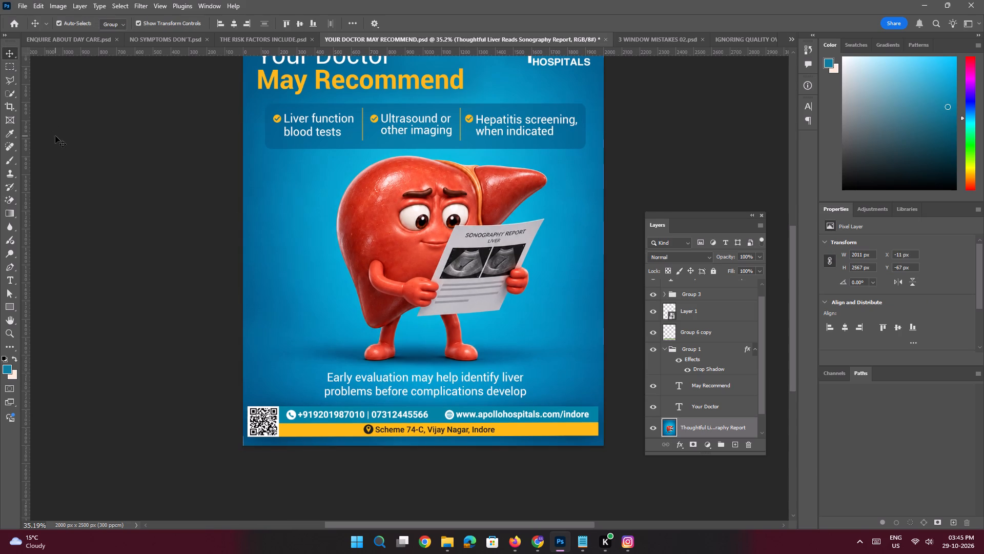
pyautogui.click(391, 382)
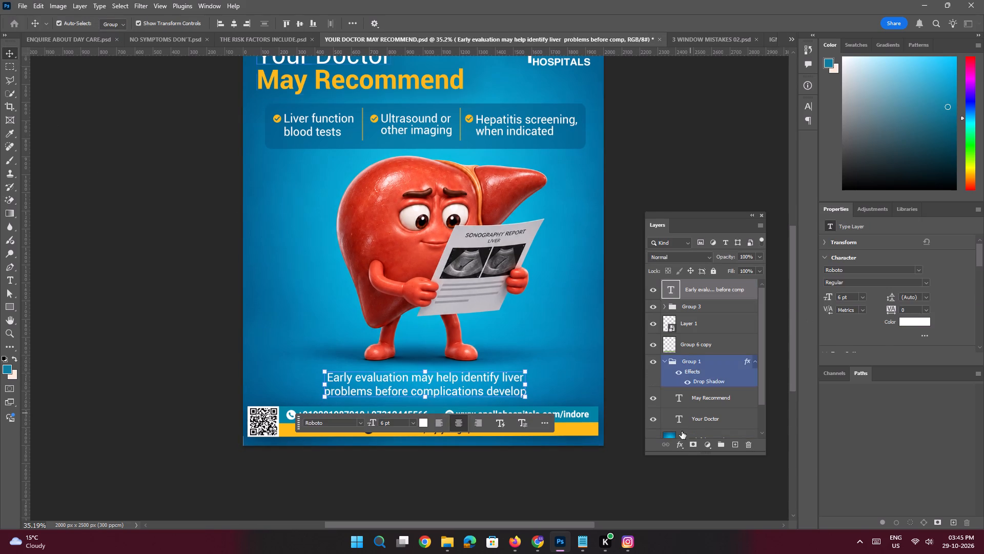
pyautogui.click(682, 447)
pyautogui.click(696, 443)
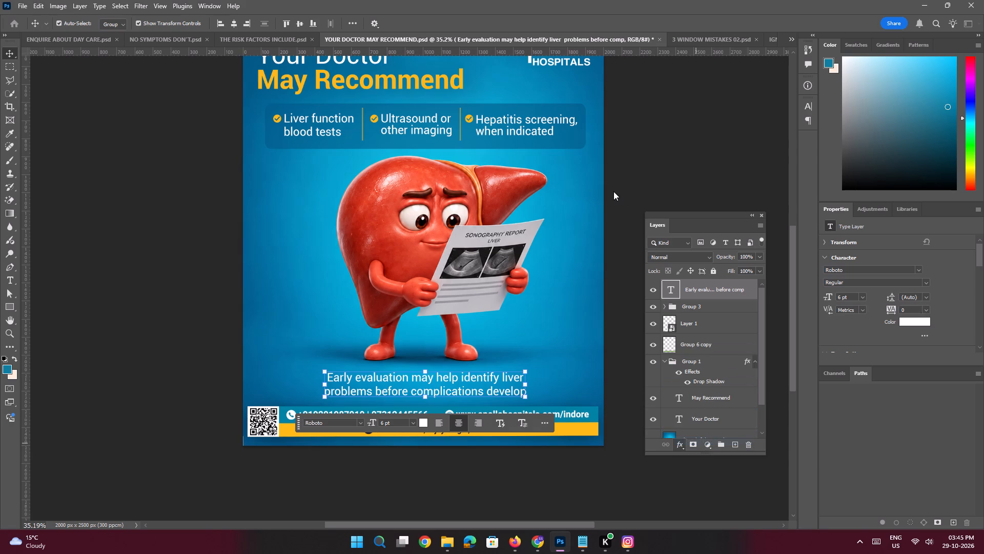
pyautogui.click(772, 214)
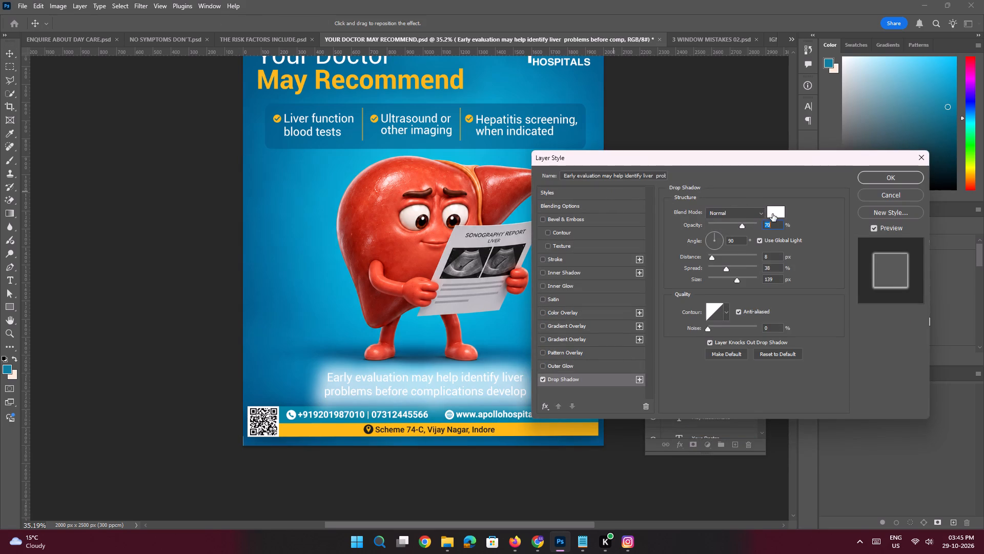
pyautogui.click(255, 303)
pyautogui.press('Return')
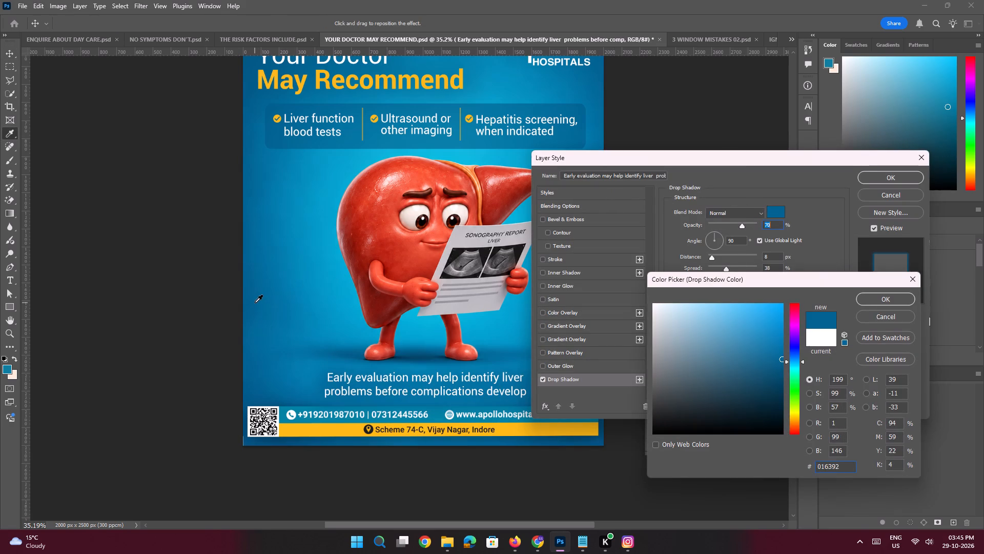
pyautogui.press('Return')
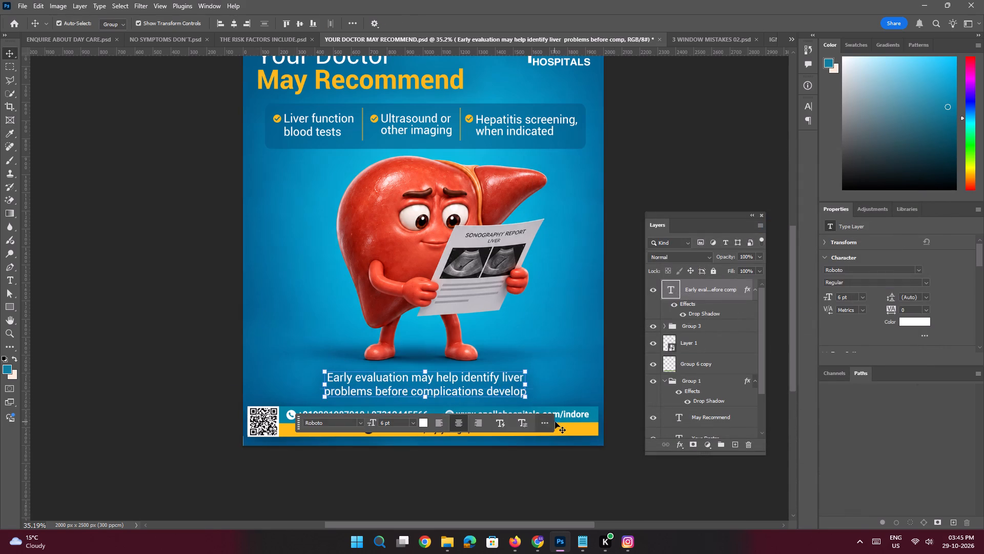
# Move the footer contact-bar layer, Group 6 copy, to the top of the layer stack and deselect it.
pyautogui.click(563, 418)
pyautogui.moveTo(694, 362); pyautogui.dragTo(696, 254)
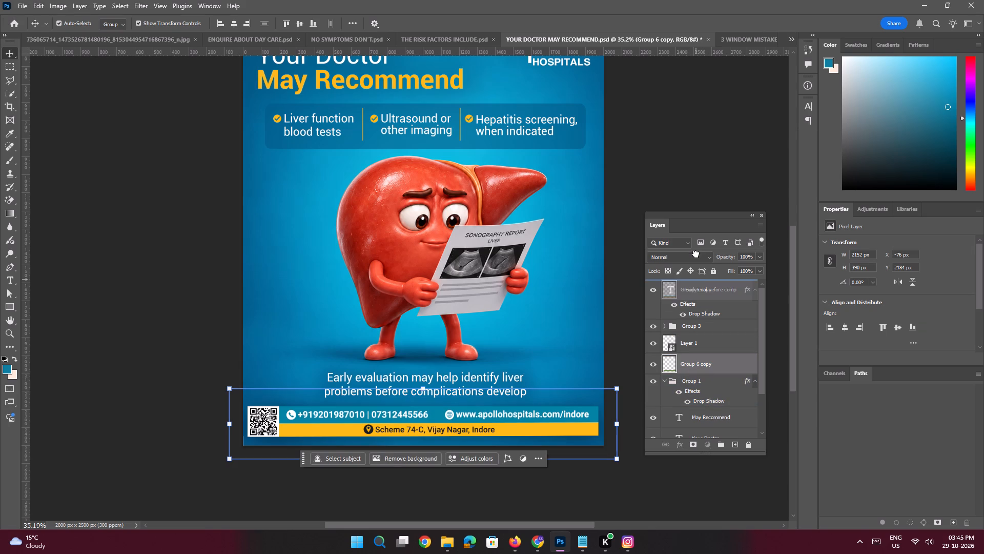
pyautogui.moveTo(696, 254); pyautogui.dragTo(696, 249)
pyautogui.click(165, 258)
# View the whole slide and save the "YOUR DOCTOR MAY RECOMMEND" document.
pyautogui.press('space')
pyautogui.keyDown('ctrl'); pyautogui.moveTo(363, 286); pyautogui.dragTo(362, 286); pyautogui.keyUp('ctrl')
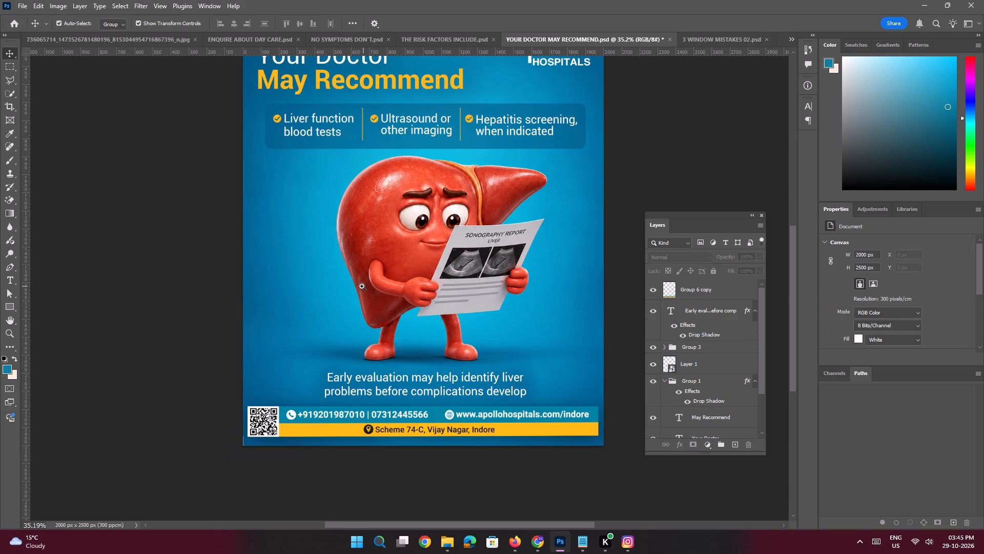
pyautogui.keyDown('ctrl'); pyautogui.moveTo(362, 286); pyautogui.dragTo(332, 277); pyautogui.keyUp('ctrl')
pyautogui.moveTo(497, 234); pyautogui.dragTo(491, 246)
pyautogui.hotkey('ctrl', 's')
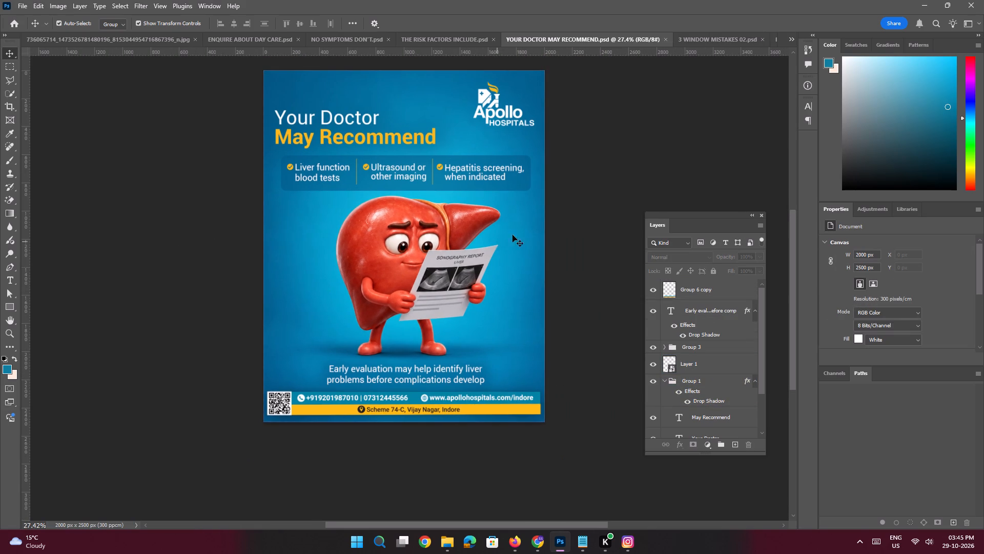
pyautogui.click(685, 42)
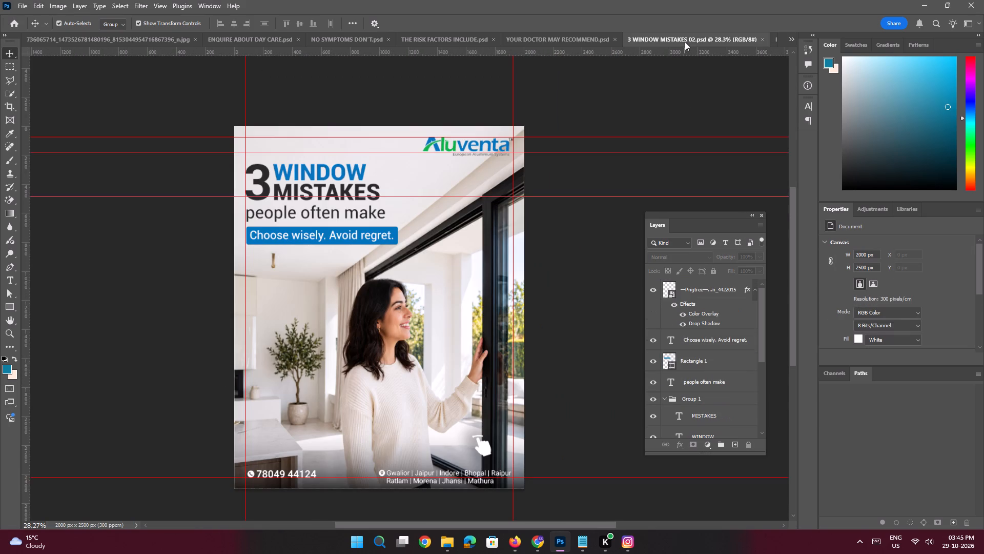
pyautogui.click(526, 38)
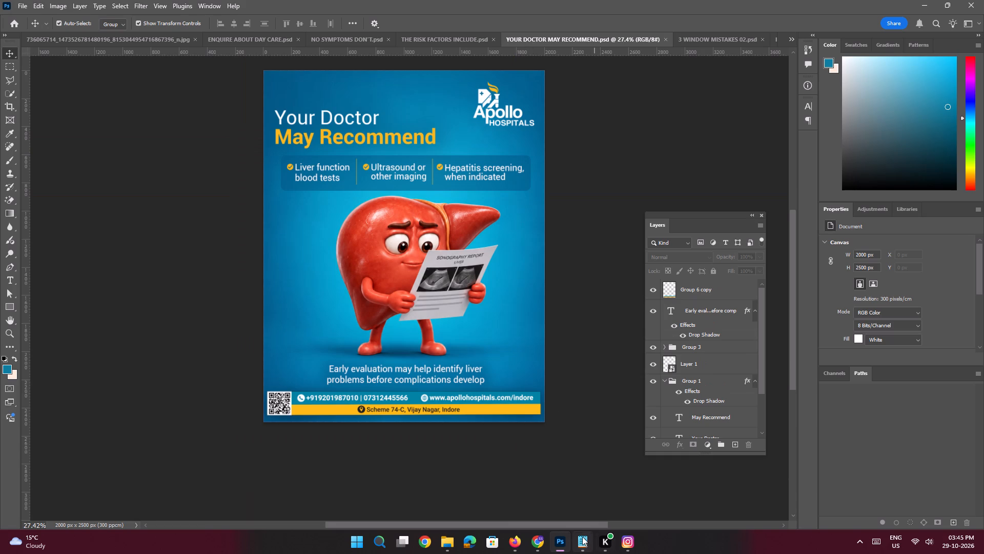
# Switch to Notepad and check the carousel copy for the Slide 4 text.
pyautogui.click(582, 537)
pyautogui.scroll(-5, 581, 272)
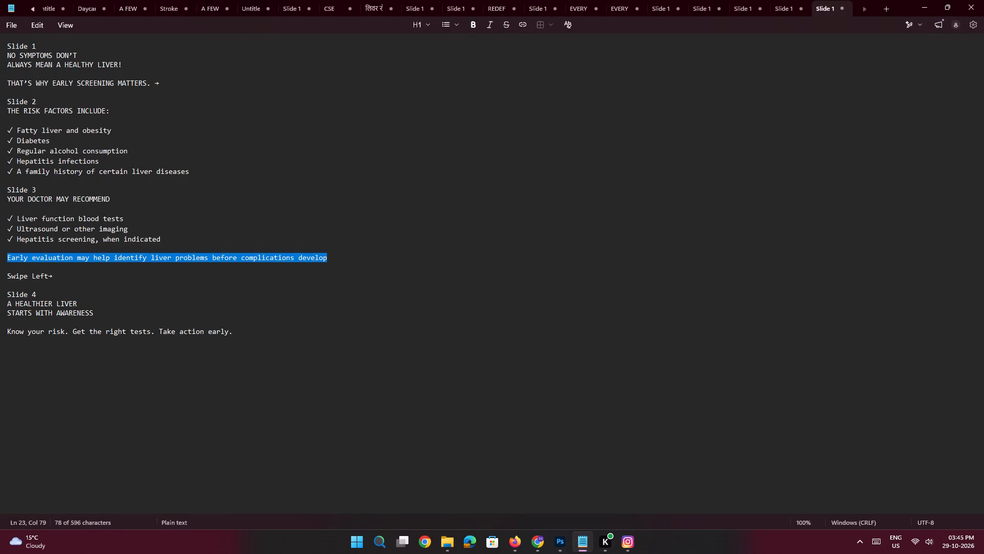
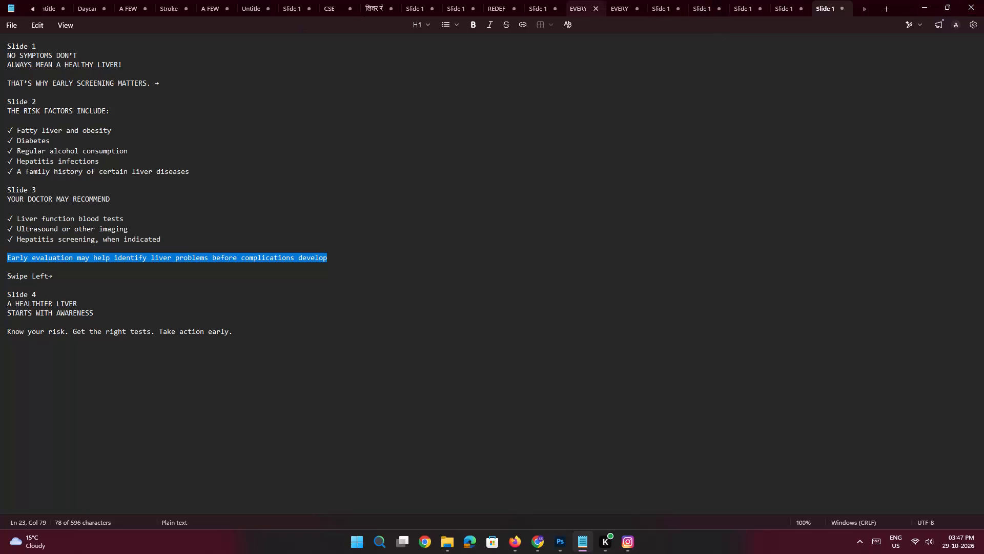
# Copy the Slide 4 heading "A HEALTHIER LIVER STARTS WITH AWARENESS" from the carousel copy.
pyautogui.moveTo(97, 314); pyautogui.dragTo(0, 306)
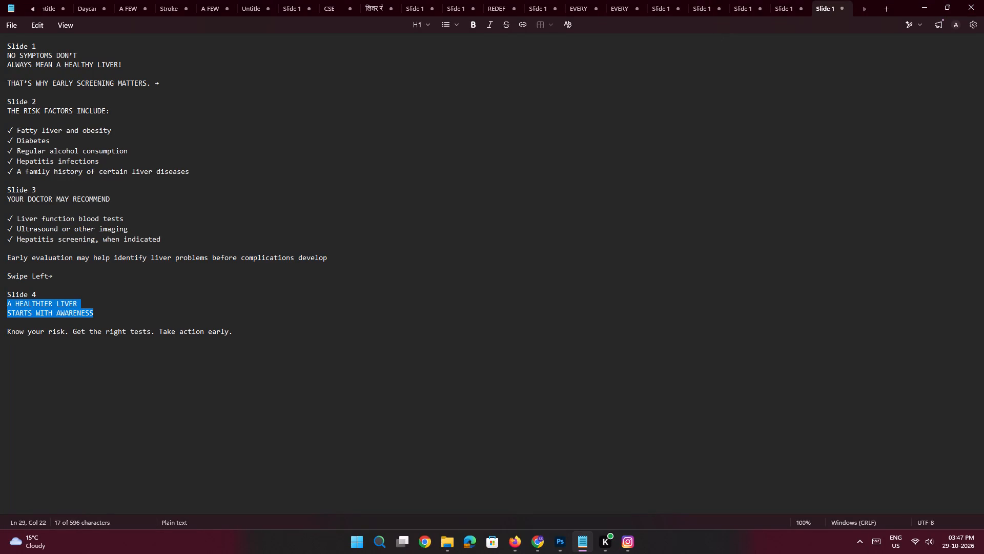
pyautogui.hotkey('ctrl', 'c')
pyautogui.click(535, 538)
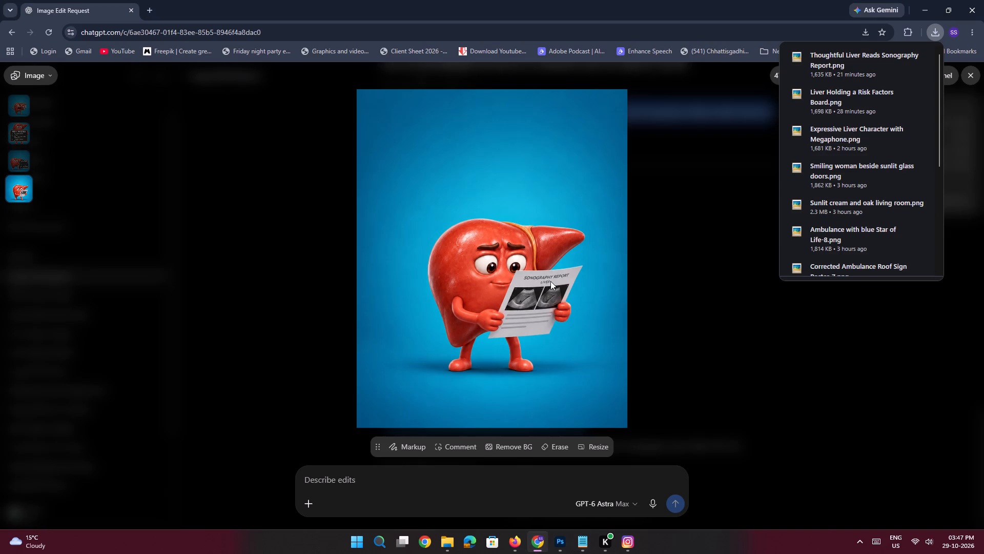
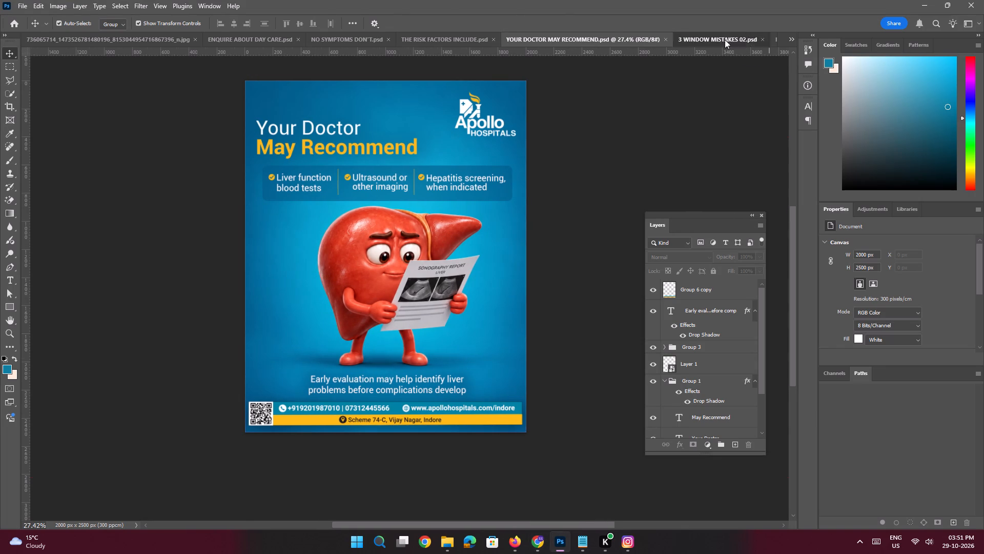
# Create a new blank document from the recent 2000 x 2500 px, 300 ppcm preset.
pyautogui.click(579, 41)
pyautogui.hotkey('ctrl', 'n')
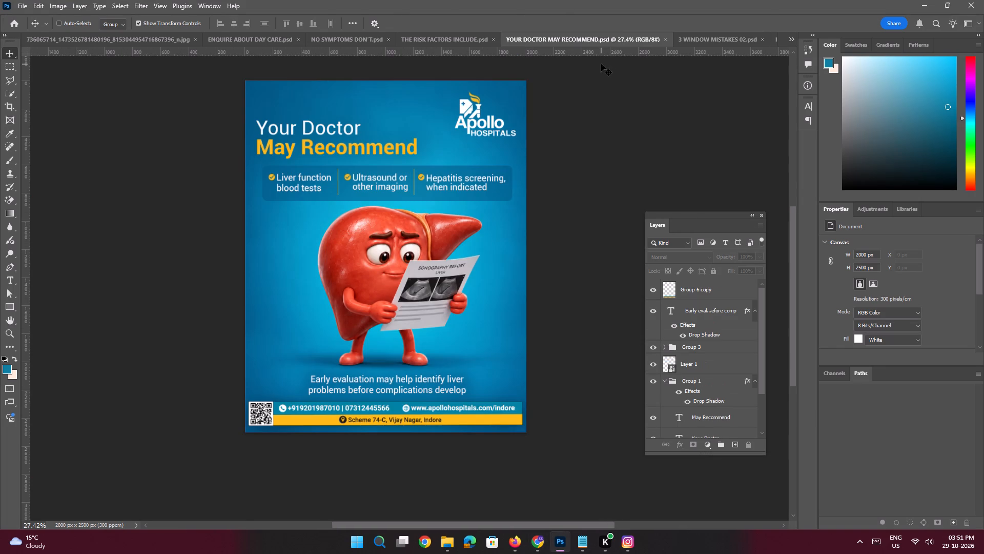
pyautogui.doubleClick(275, 193)
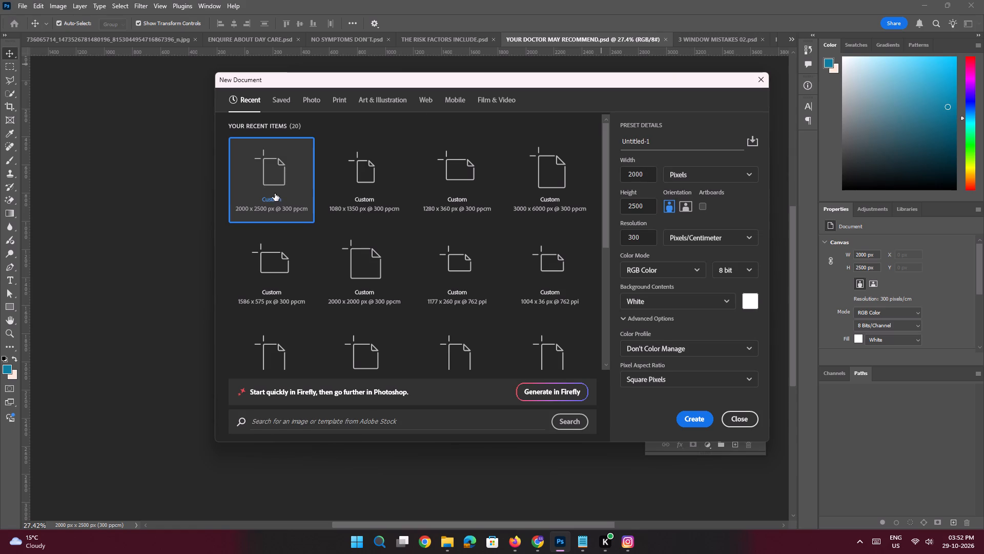
# Switch to ChatGPT in Chrome and check the progress of the slide 4 liver image.
pyautogui.click(522, 542)
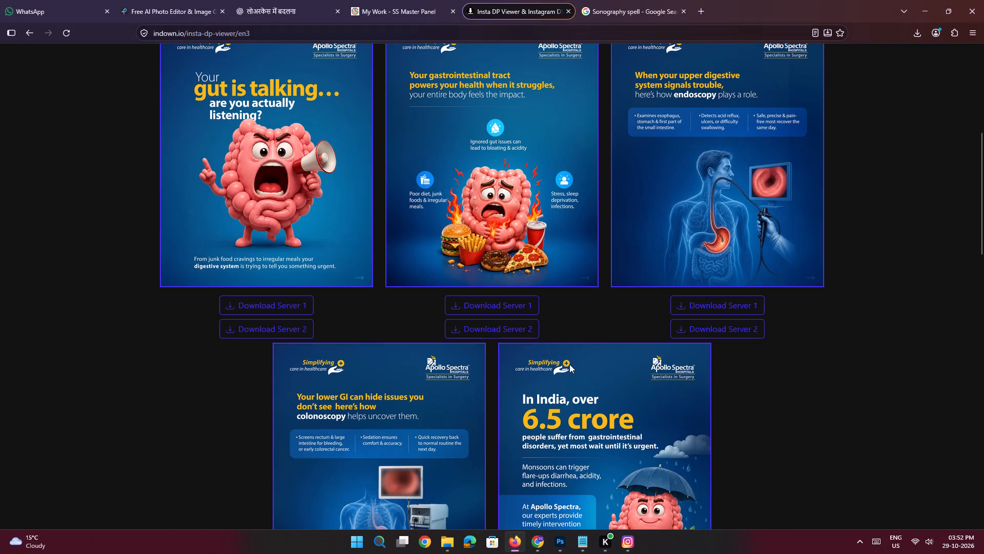
pyautogui.click(564, 544)
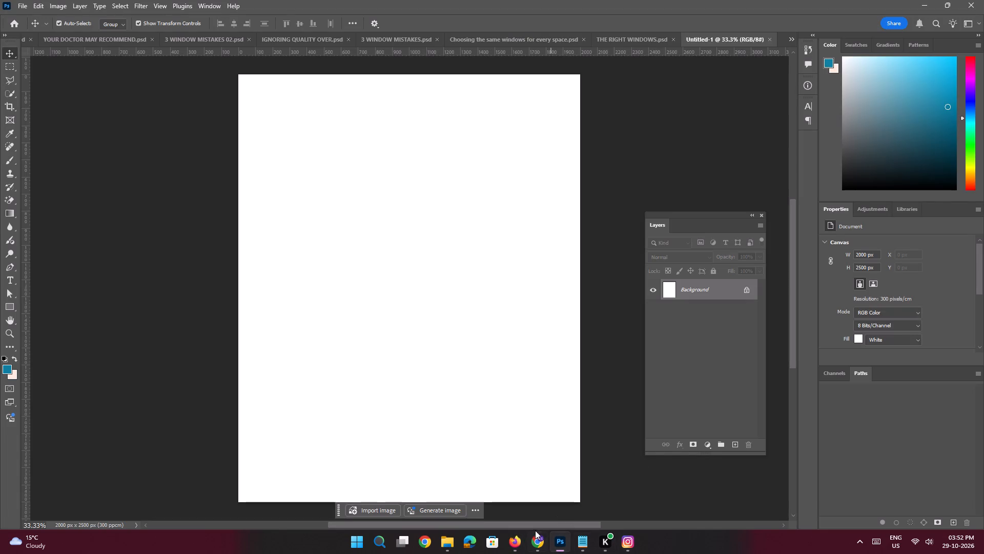
pyautogui.click(538, 539)
pyautogui.scroll(-10, 573, 353)
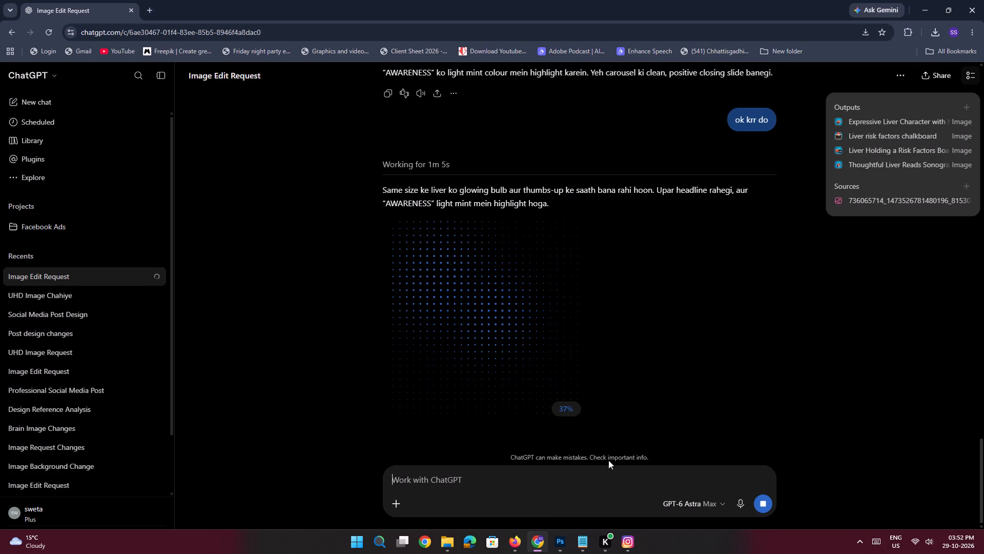
# Return to Photoshop and add a red guide layout with 75 px margins on all four sides of the blank canvas.
pyautogui.click(561, 545)
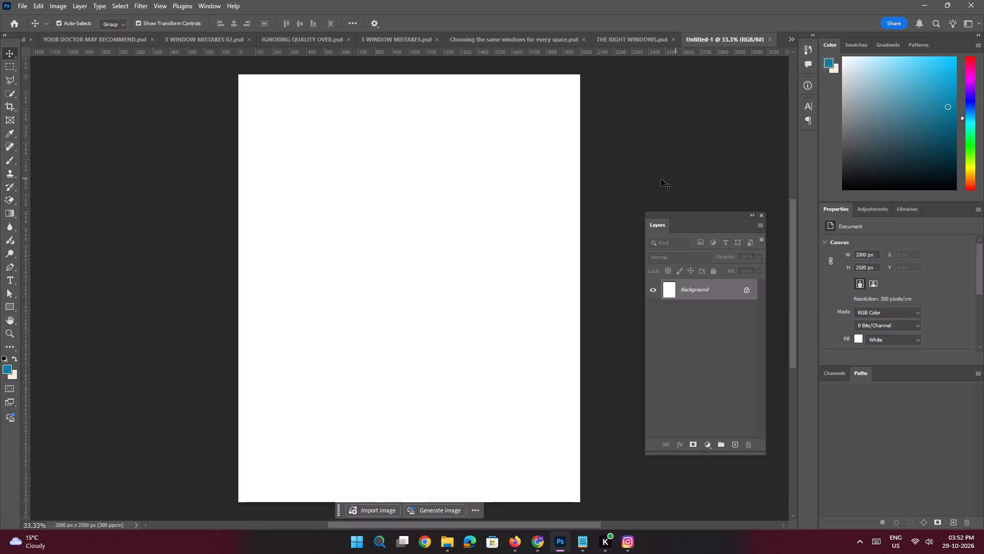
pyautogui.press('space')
pyautogui.keyDown('ctrl'); pyautogui.moveTo(437, 225); pyautogui.dragTo(418, 220); pyautogui.keyUp('ctrl')
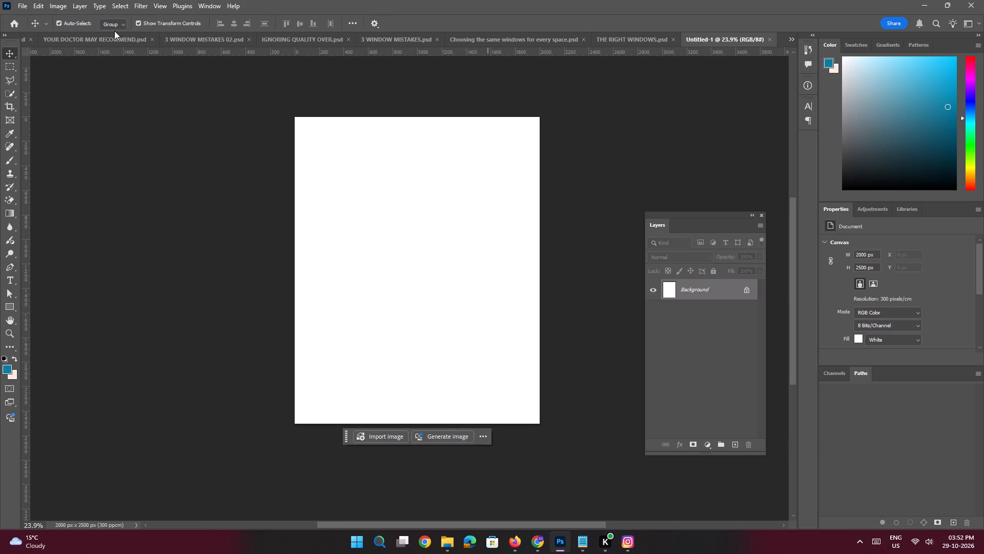
pyautogui.click(159, 4)
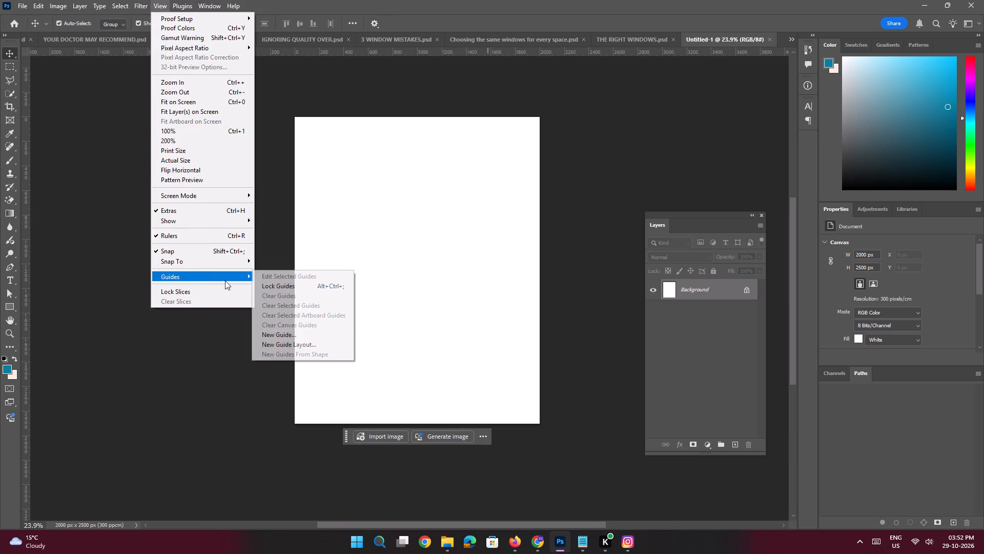
pyautogui.click(290, 342)
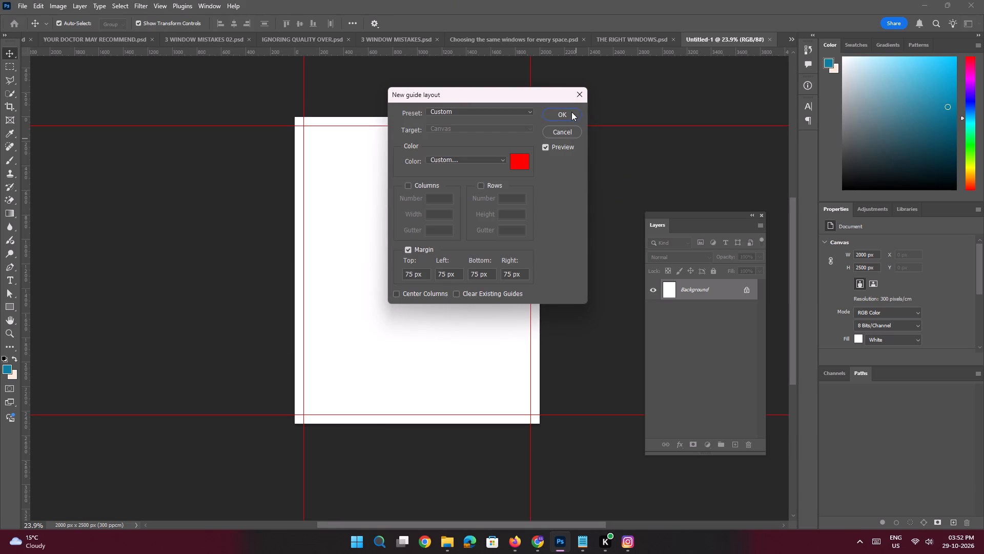
pyautogui.click(568, 111)
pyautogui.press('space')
pyautogui.keyDown('ctrl'); pyautogui.moveTo(406, 197); pyautogui.dragTo(416, 211); pyautogui.keyUp('ctrl')
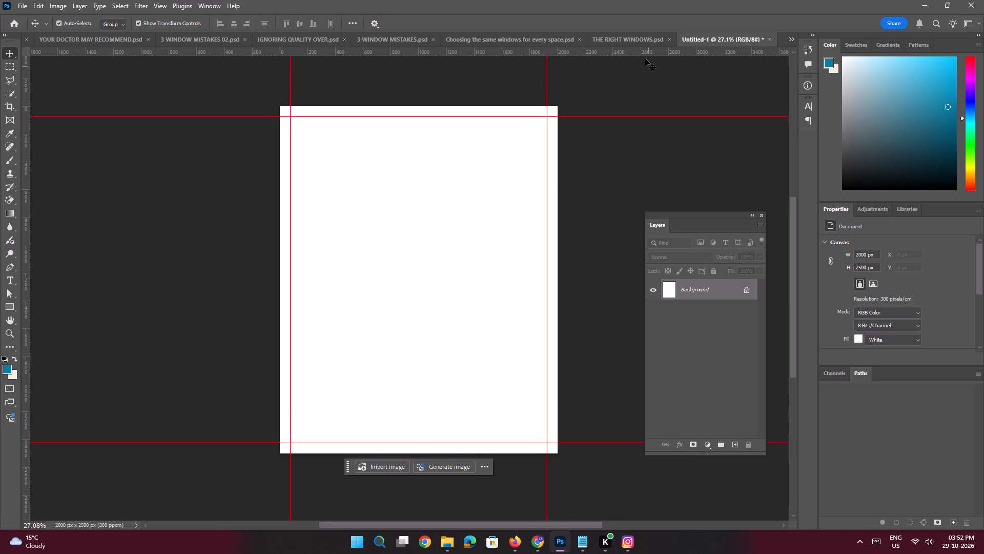
# In THE RIGHT WINDOWS.psd, move the headline text group slightly downward, keeping its horizontal position.
pyautogui.click(636, 45)
pyautogui.press('space')
pyautogui.moveTo(505, 137); pyautogui.dragTo(511, 190)
pyautogui.click(305, 194)
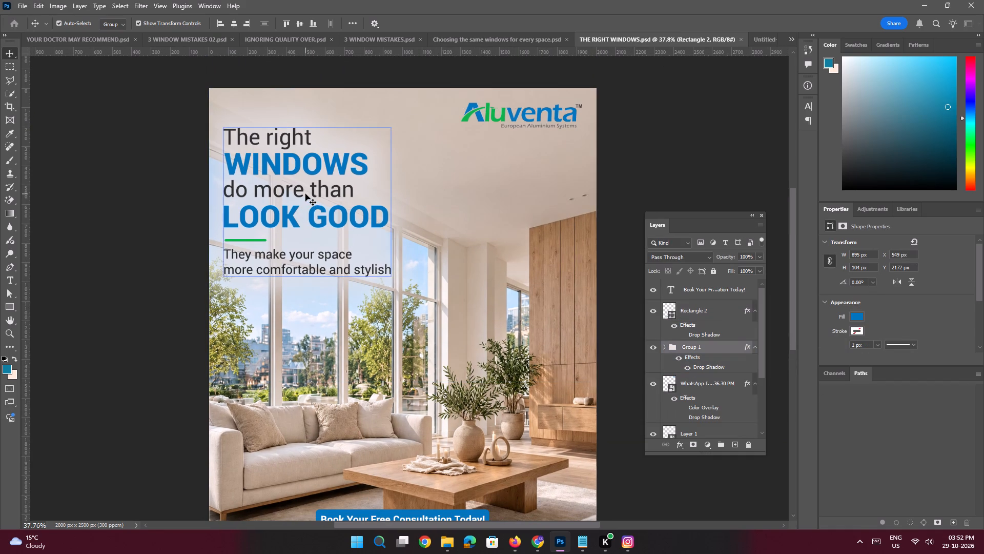
pyautogui.keyDown('shift'); pyautogui.moveTo(293, 190); pyautogui.dragTo(292, 203); pyautogui.keyUp('shift')
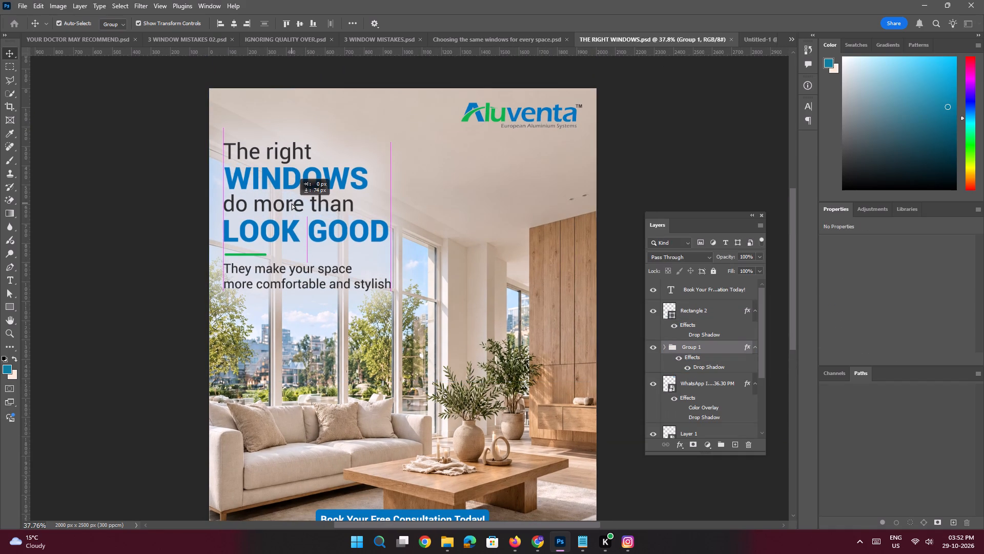
pyautogui.keyDown('shift'); pyautogui.moveTo(292, 203); pyautogui.dragTo(292, 199); pyautogui.keyUp('shift')
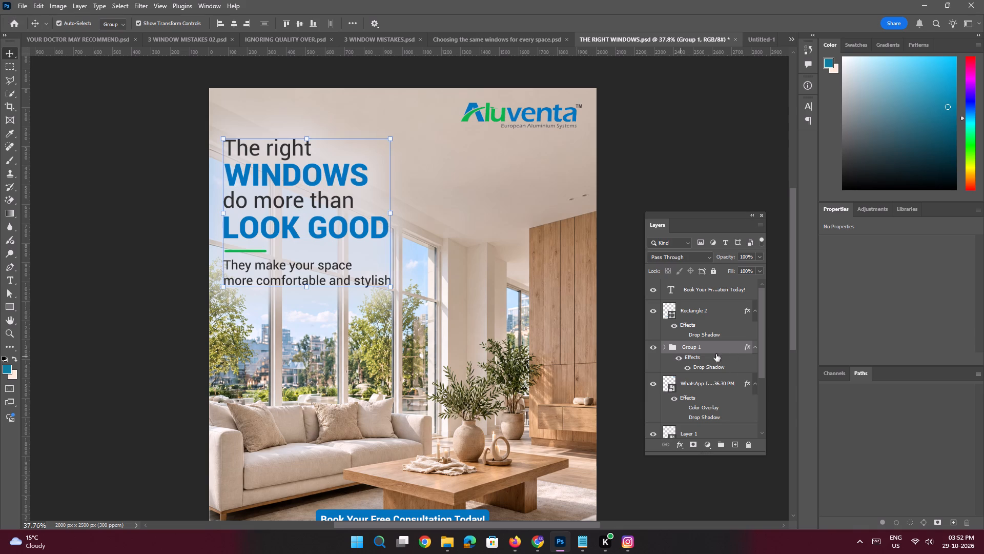
# On a new layer beneath the headline group, draw a white rectangle about 1037 by 885 px behind the headline and subtext.
pyautogui.click(705, 381)
pyautogui.click(734, 447)
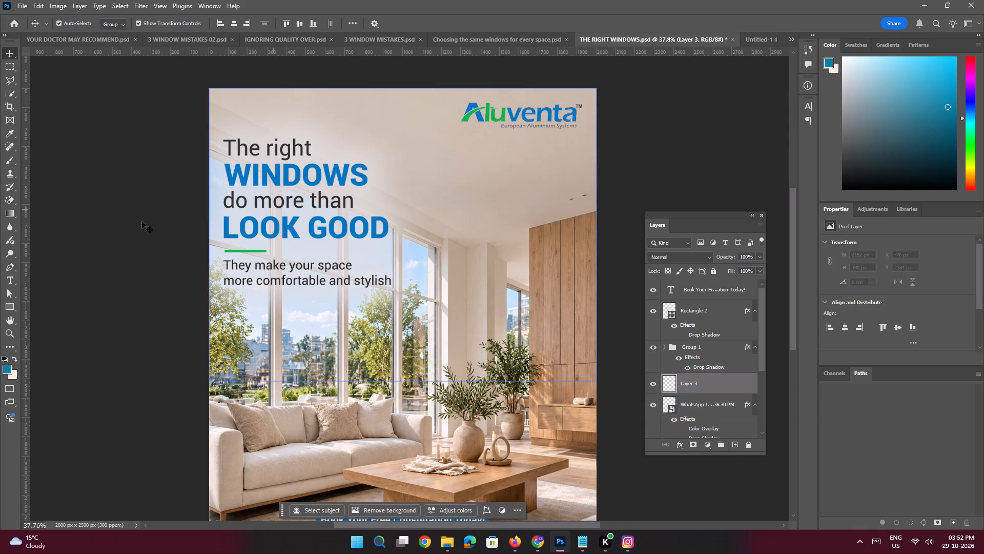
pyautogui.click(15, 308)
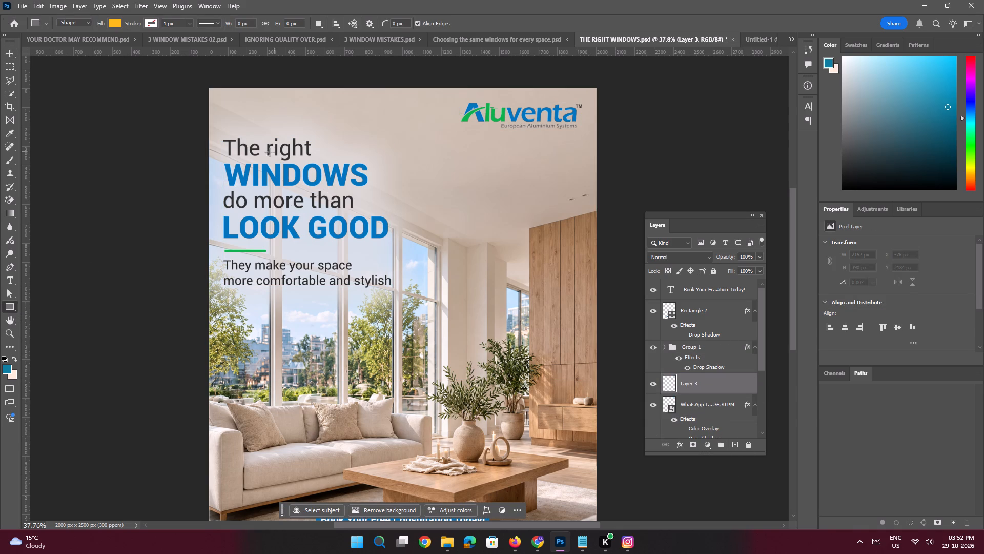
pyautogui.click(111, 27)
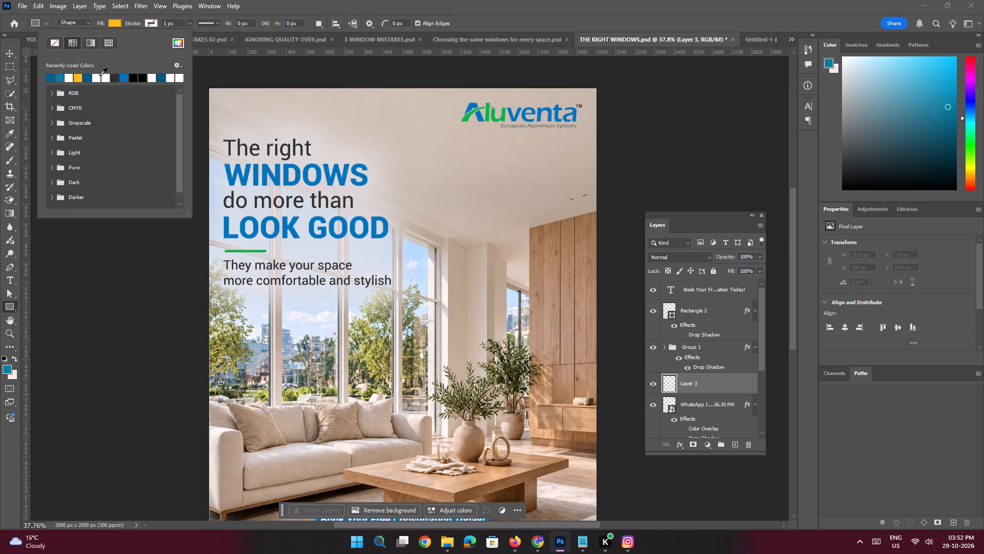
pyautogui.click(99, 75)
pyautogui.click(117, 29)
pyautogui.click(118, 24)
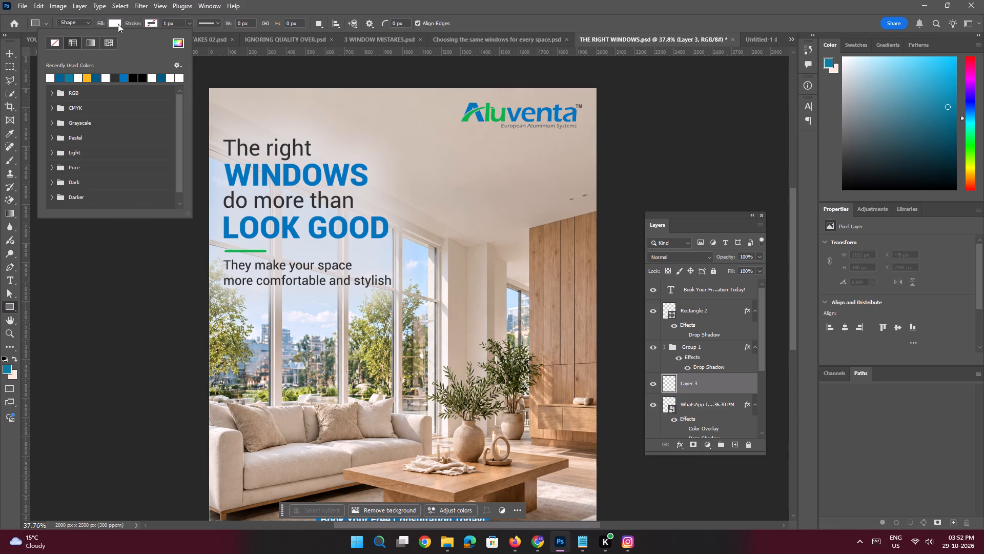
pyautogui.moveTo(205, 125); pyautogui.dragTo(277, 251)
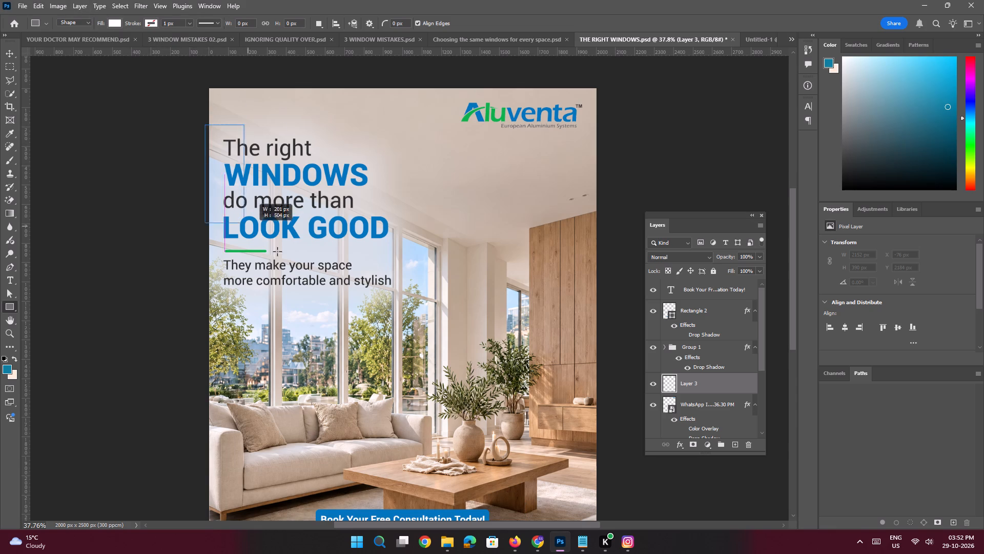
pyautogui.moveTo(277, 251); pyautogui.dragTo(405, 296)
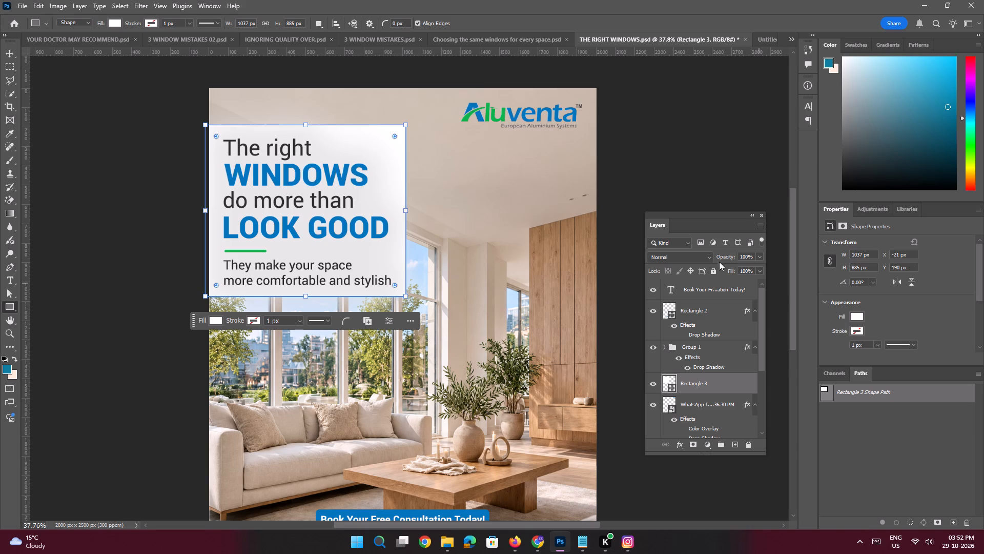
# Set the white rectangle's opacity to 85% and round all four of its corners to 35 px.
pyautogui.moveTo(722, 257); pyautogui.dragTo(714, 256)
pyautogui.scroll(-10, 952, 325)
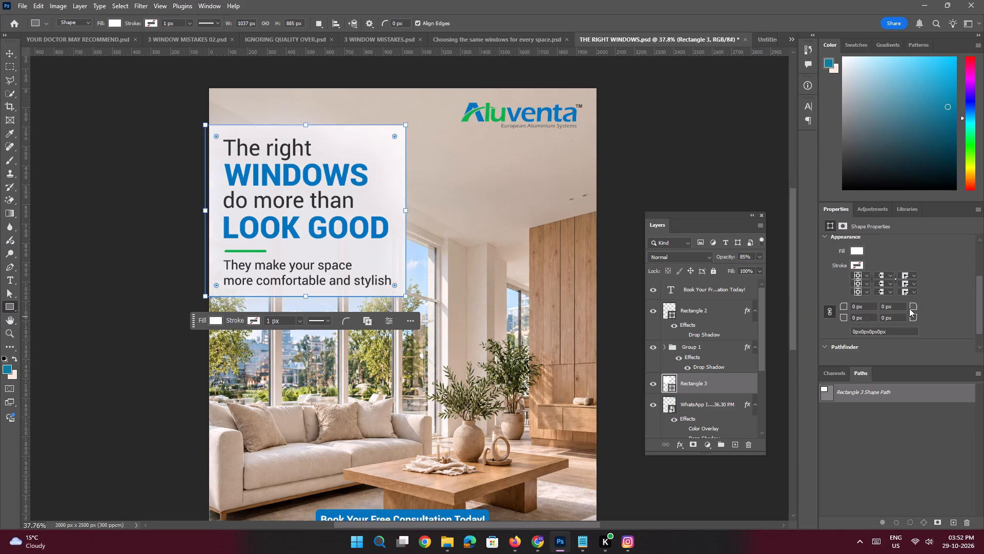
pyautogui.moveTo(913, 291); pyautogui.dragTo(924, 290)
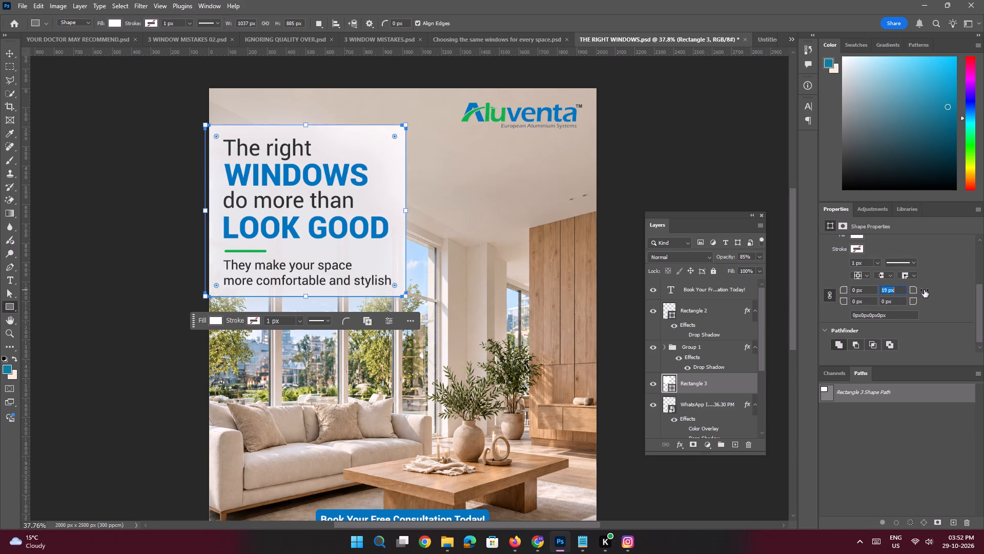
pyautogui.moveTo(924, 290); pyautogui.dragTo(931, 289)
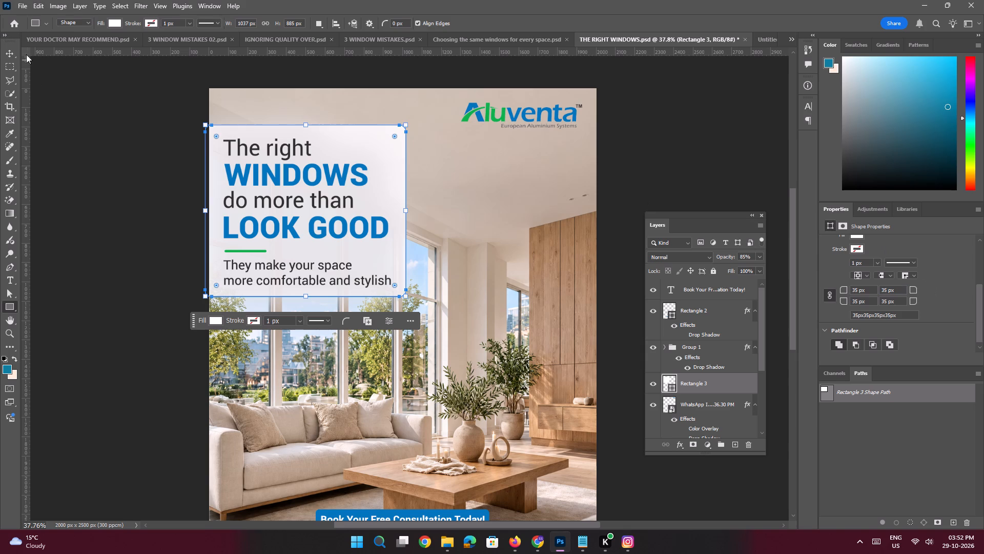
# Reduce the white rectangle's opacity to 67% and save THE RIGHT WINDOWS.psd.
pyautogui.click(13, 51)
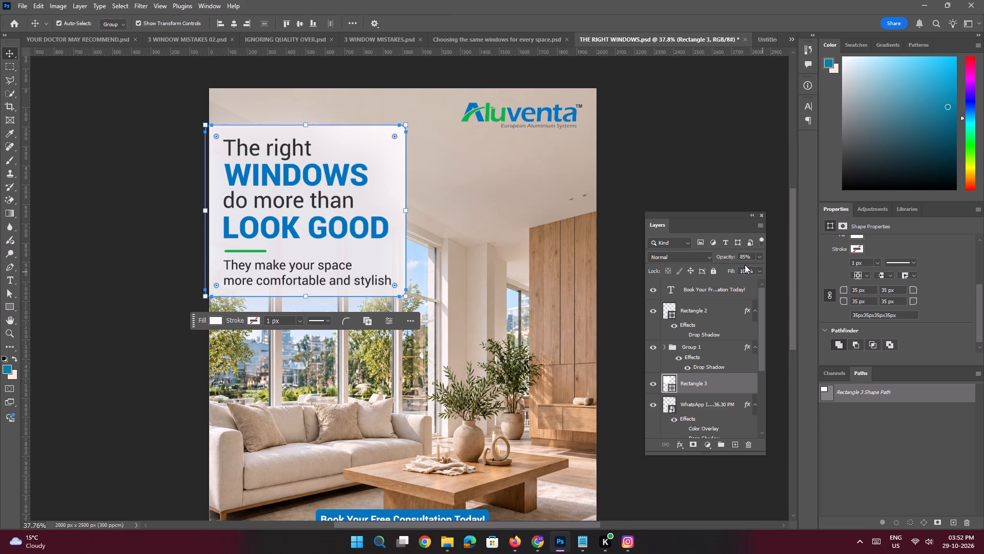
pyautogui.moveTo(731, 255); pyautogui.dragTo(722, 255)
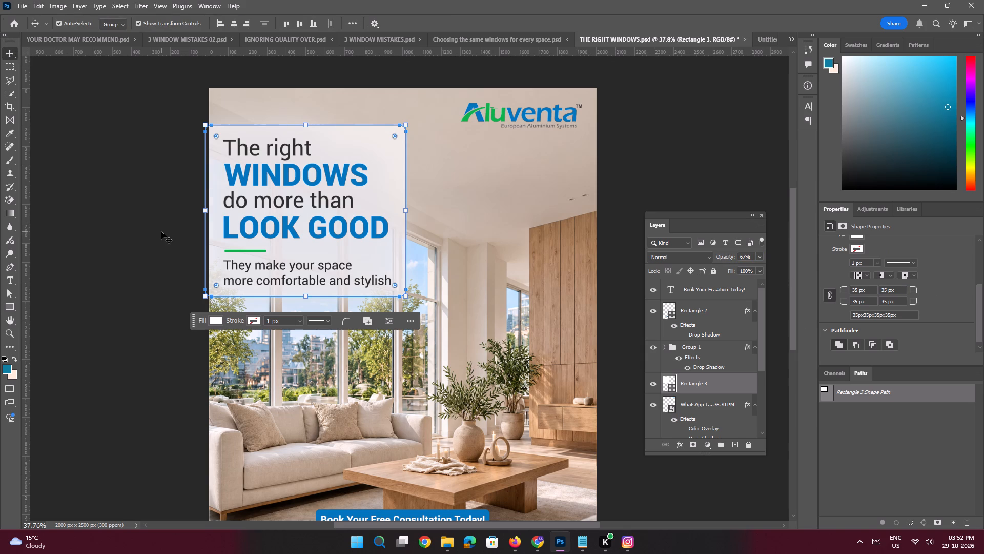
pyautogui.click(161, 232)
pyautogui.press('space')
pyautogui.keyDown('ctrl'); pyautogui.moveTo(481, 282); pyautogui.dragTo(456, 275); pyautogui.keyUp('ctrl')
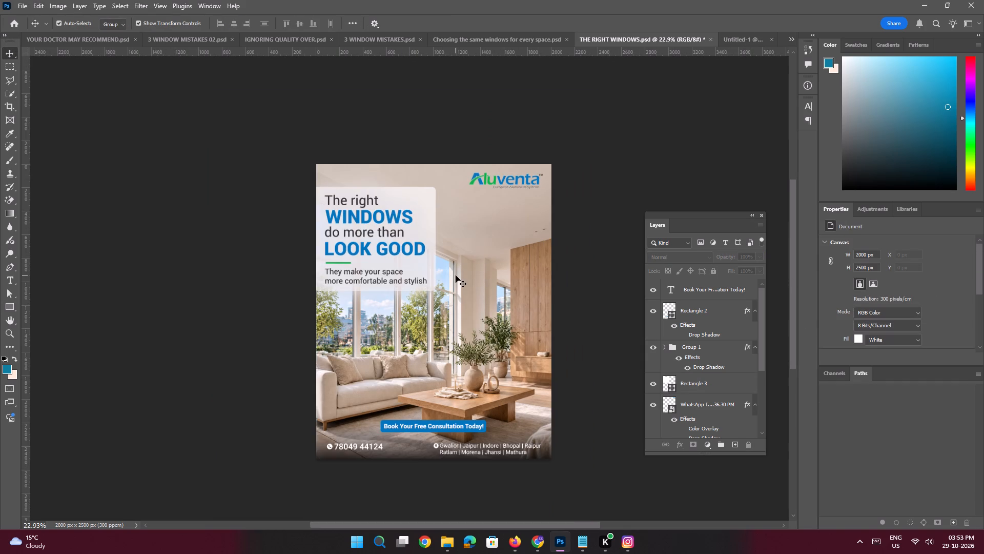
pyautogui.hotkey('ctrl', 's')
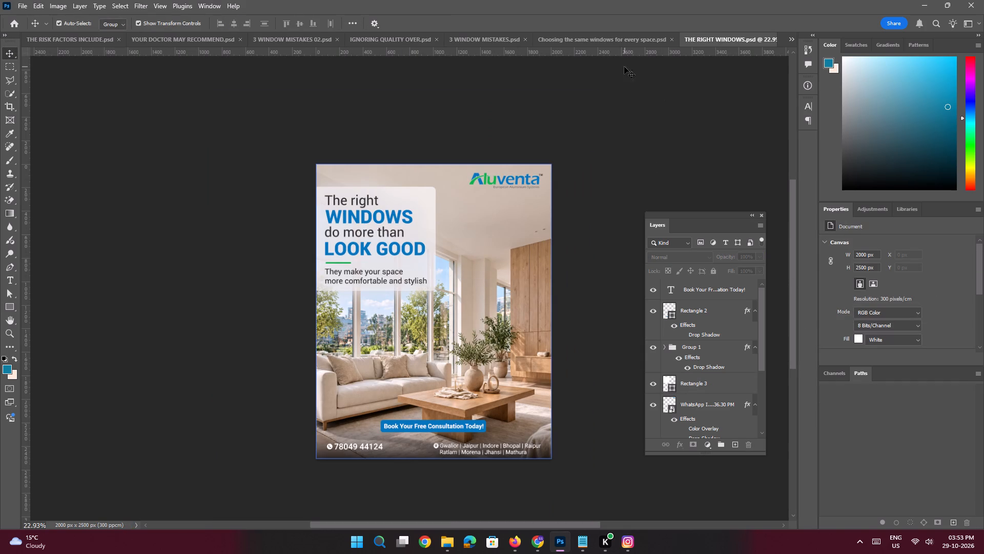
# Look through the other open Aluventa window posters and bring up YOUR DOCTOR MAY RECOMMEND.psd.
pyautogui.click(610, 43)
pyautogui.click(478, 43)
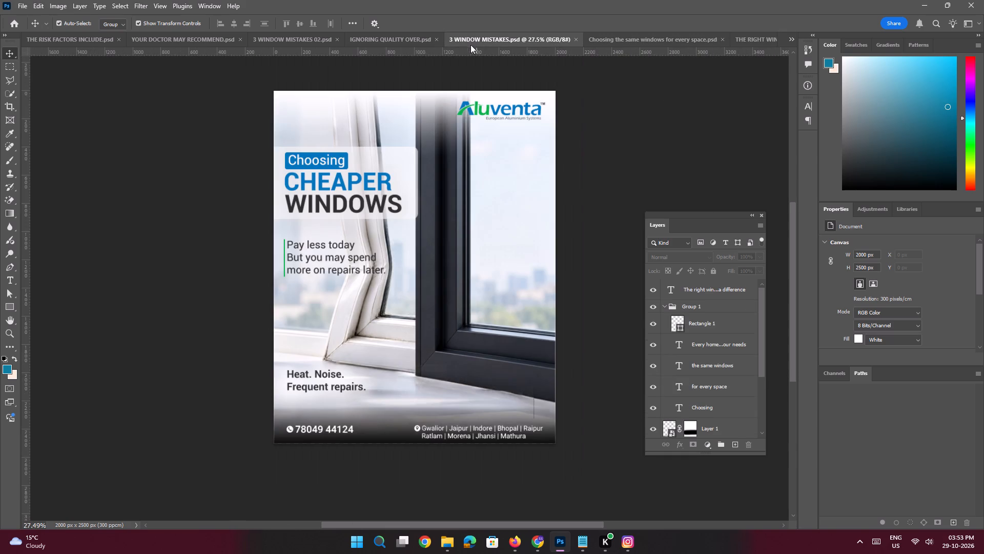
pyautogui.click(392, 37)
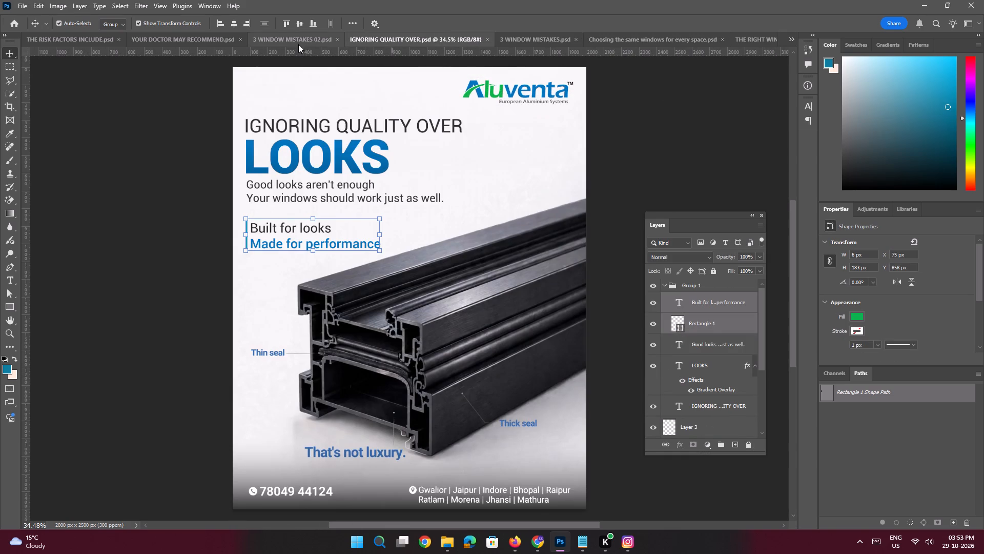
pyautogui.click(298, 44)
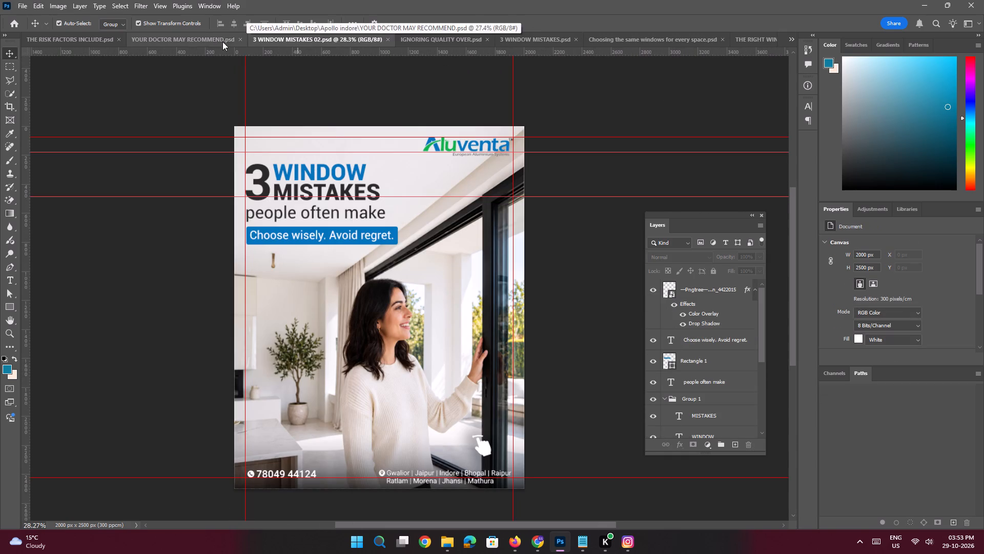
pyautogui.click(207, 43)
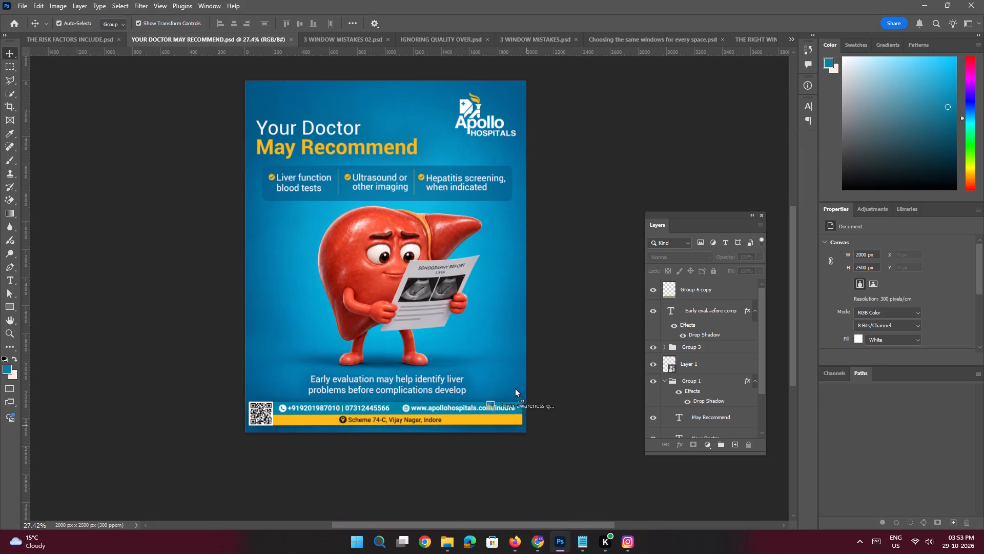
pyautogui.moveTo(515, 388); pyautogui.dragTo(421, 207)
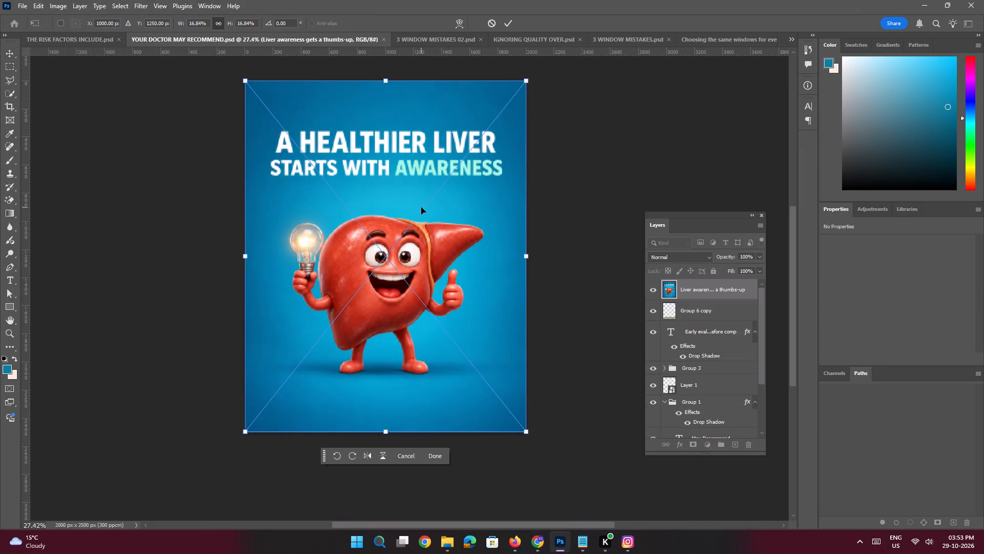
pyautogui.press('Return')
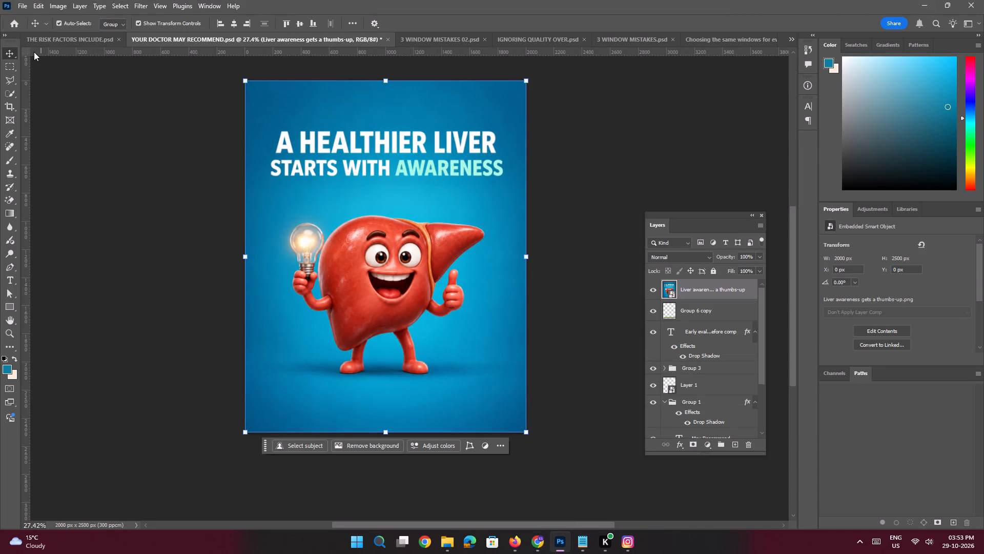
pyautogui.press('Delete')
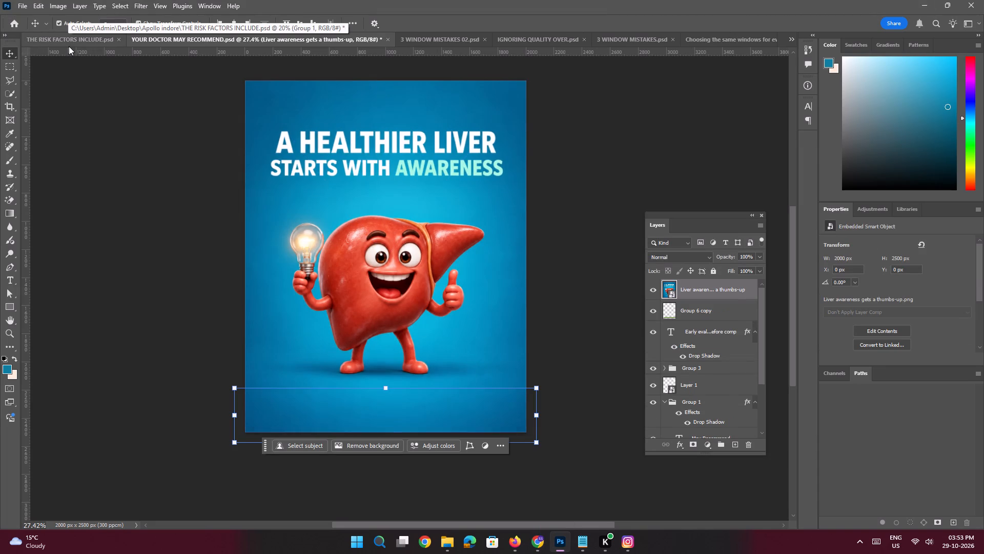
# Glance through the neighbouring liver carousel slides, return to YOUR DOCTOR MAY RECOMMEND.psd and save it.
pyautogui.click(73, 38)
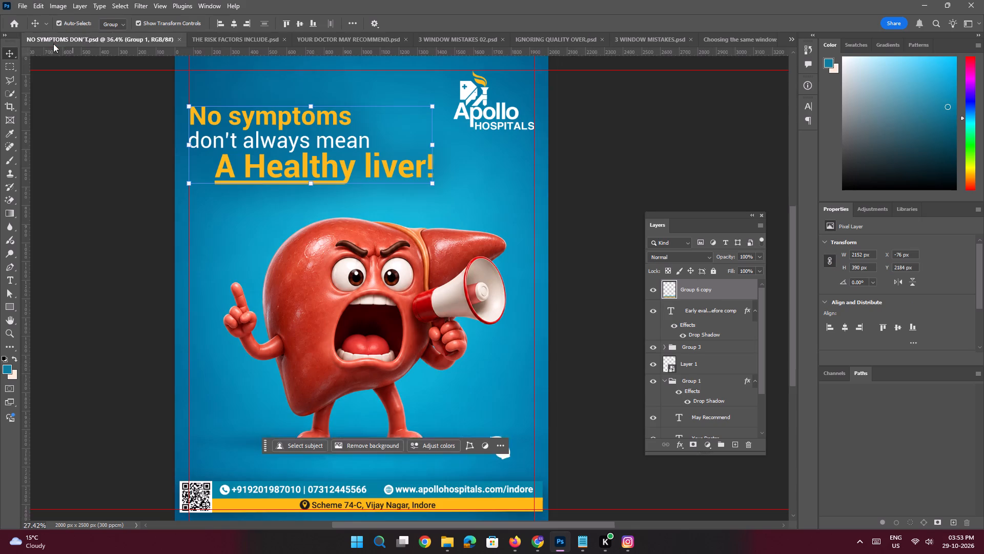
pyautogui.click(209, 36)
pyautogui.click(324, 40)
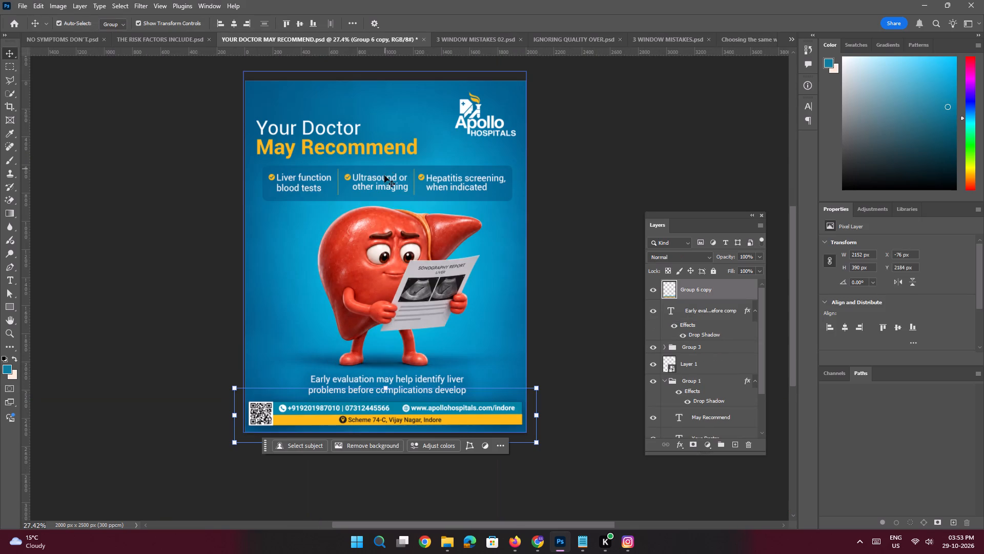
pyautogui.hotkey('ctrl', 's')
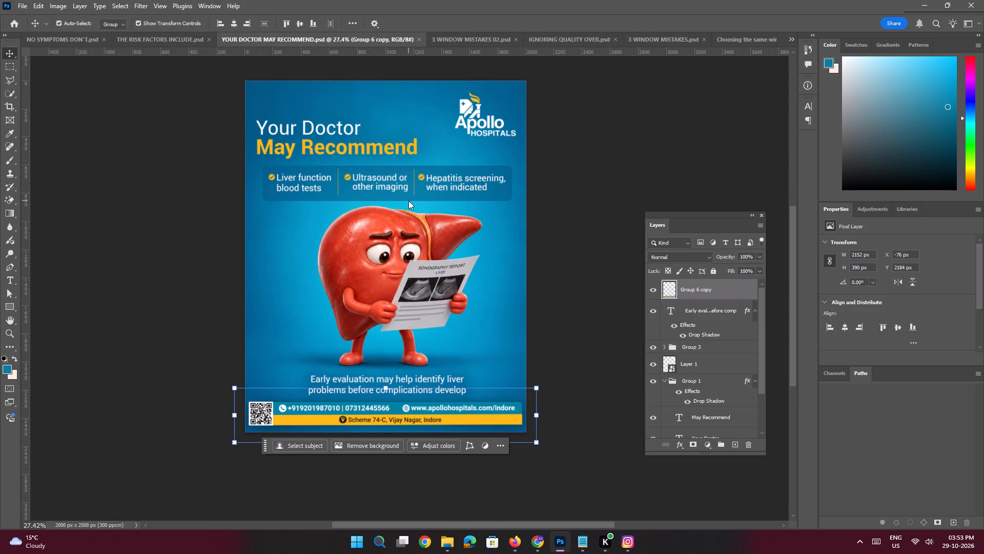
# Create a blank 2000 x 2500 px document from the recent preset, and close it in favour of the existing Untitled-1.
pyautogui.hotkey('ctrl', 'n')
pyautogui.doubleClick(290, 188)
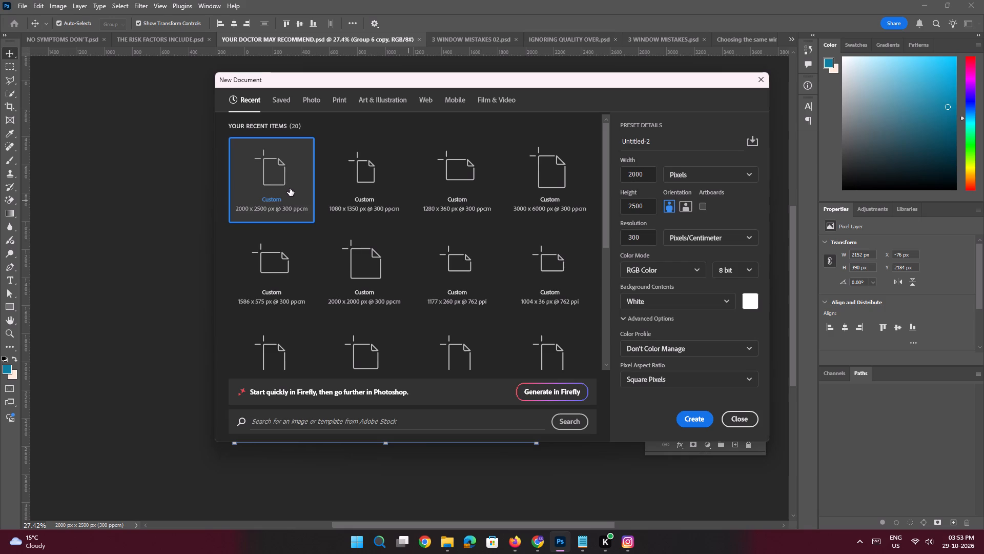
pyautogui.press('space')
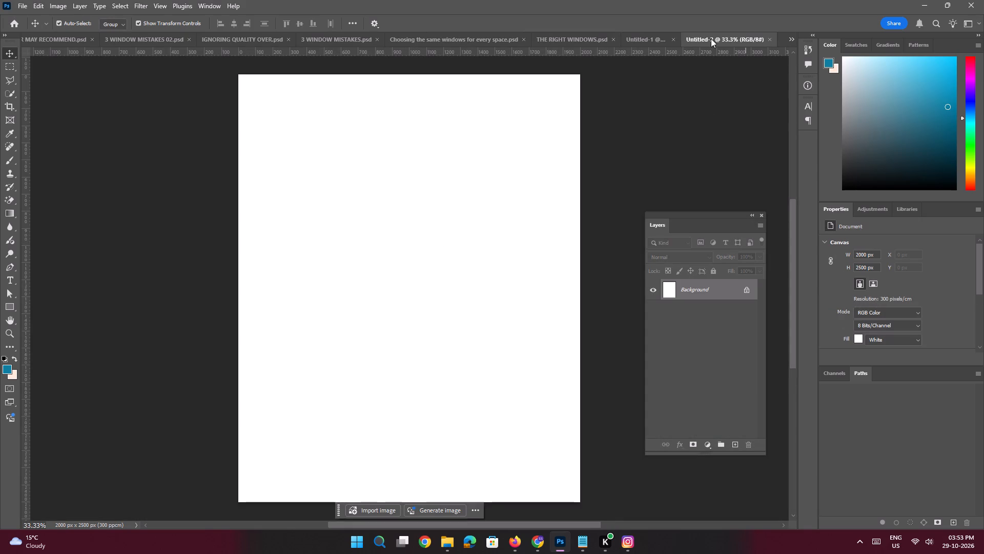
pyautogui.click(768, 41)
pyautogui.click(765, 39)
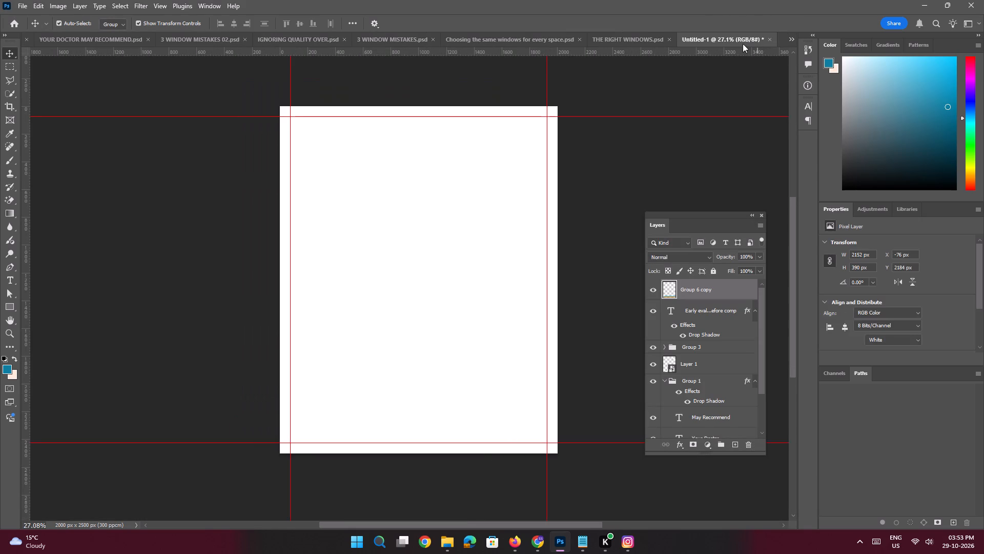
# Reorder the open documents so that Untitled-1 directly follows YOUR DOCTOR MAY RECOMMEND.psd.
pyautogui.moveTo(733, 39); pyautogui.dragTo(437, 41)
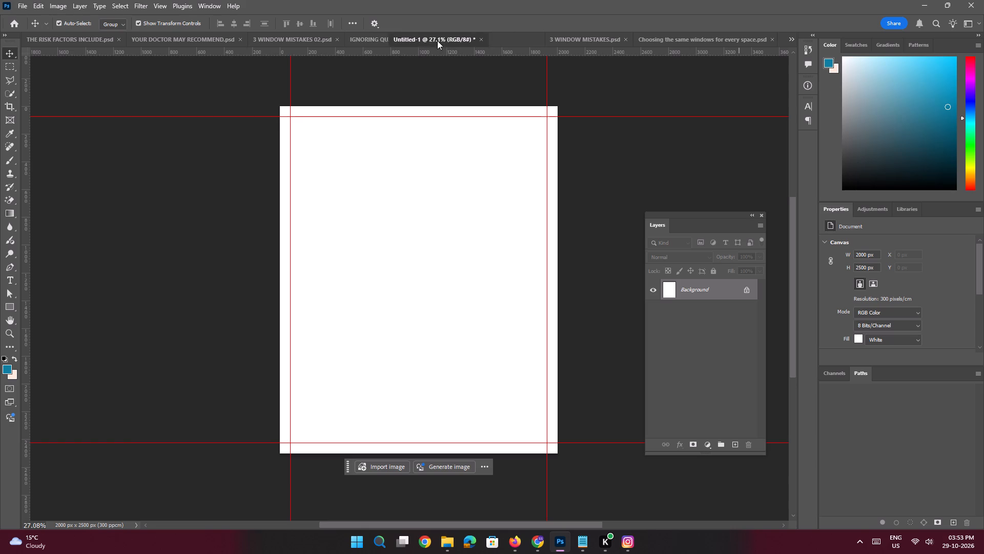
pyautogui.moveTo(437, 41); pyautogui.dragTo(291, 42)
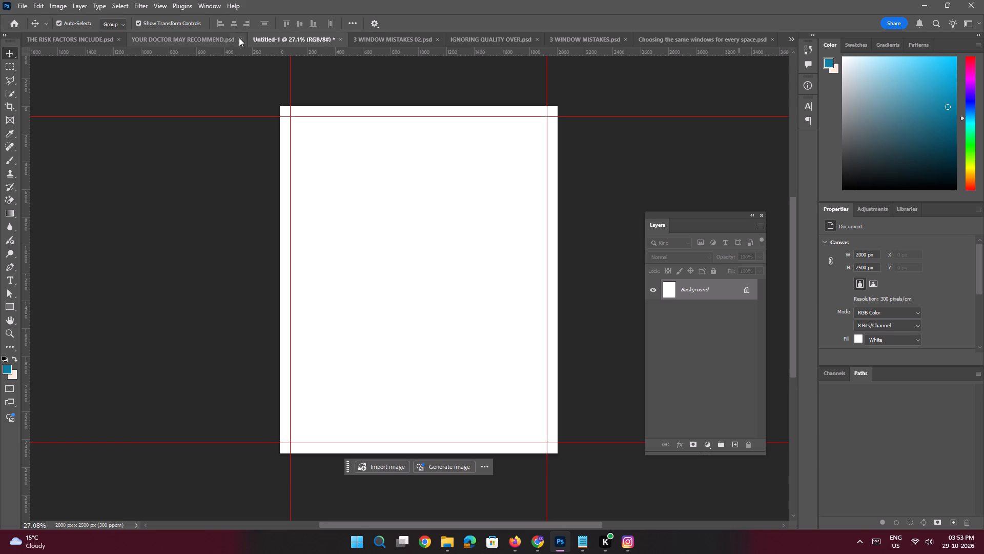
pyautogui.click(199, 38)
pyautogui.click(349, 39)
# Place the liver awareness thumbs-up image from the Downloads folder into Untitled-1 so it fills the canvas.
pyautogui.press('space')
pyautogui.press('space')
pyautogui.press('space')
pyautogui.press('space')
pyautogui.press('space')
pyautogui.press('space')
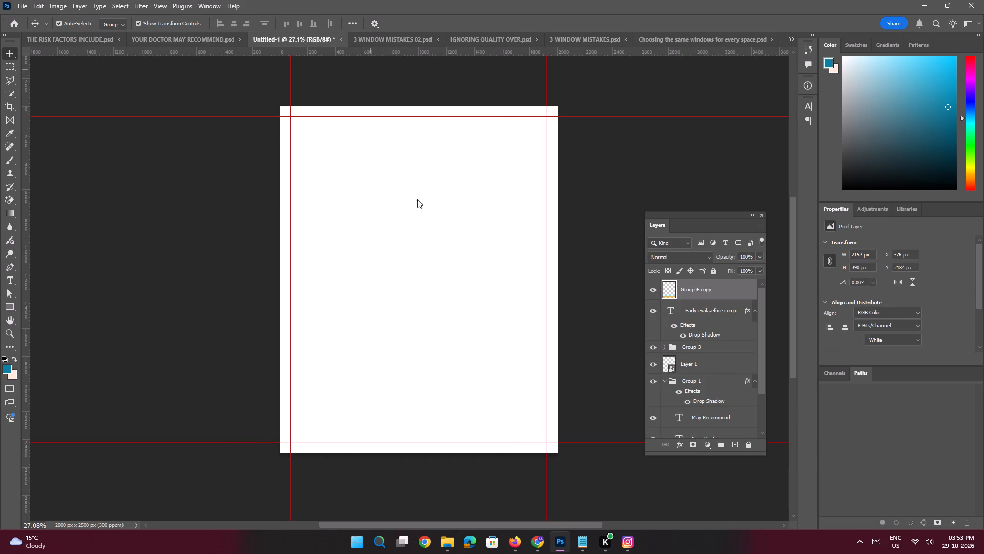
pyautogui.moveTo(413, 206); pyautogui.dragTo(418, 206)
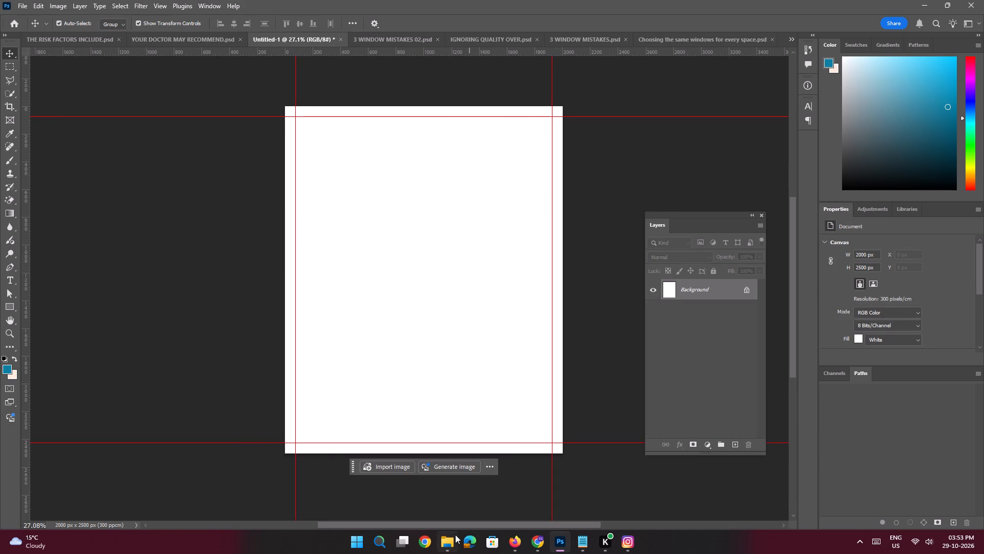
pyautogui.click(435, 502)
pyautogui.click(50, 137)
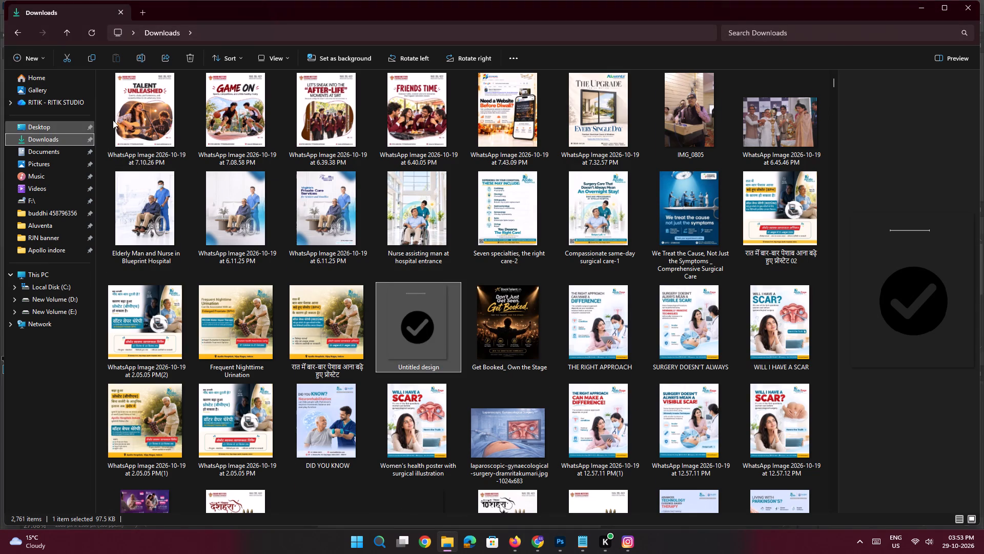
pyautogui.click(156, 138)
pyautogui.moveTo(150, 144); pyautogui.dragTo(494, 458)
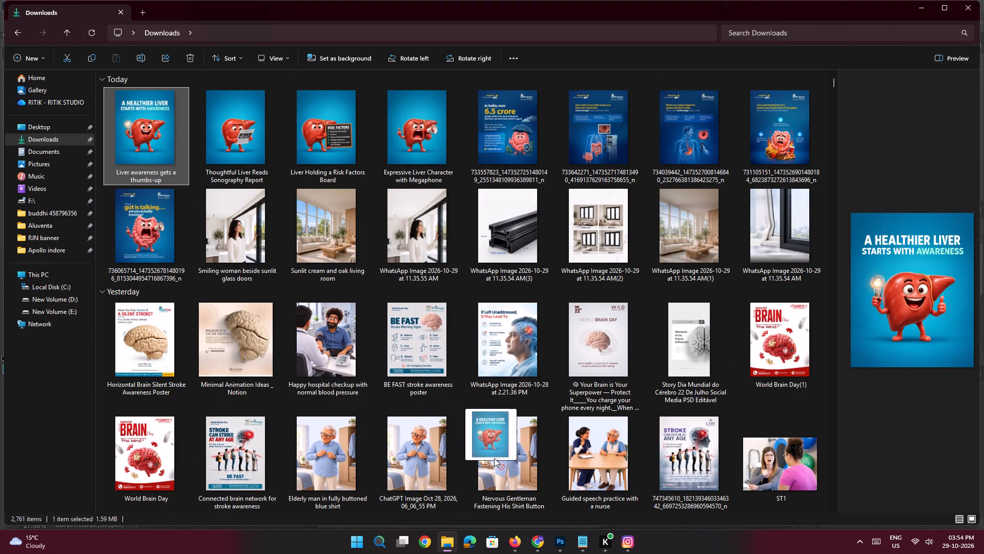
pyautogui.moveTo(494, 458); pyautogui.dragTo(397, 303)
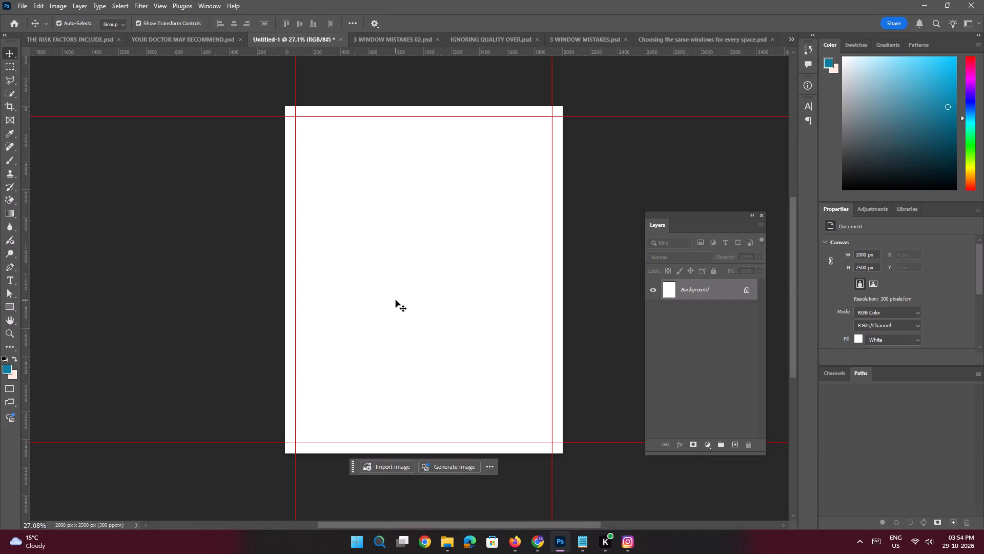
pyautogui.press('Return')
# Rasterize the placed liver image layer for pixel editing.
pyautogui.press('space')
pyautogui.keyDown('ctrl'); pyautogui.moveTo(409, 200); pyautogui.dragTo(409, 200); pyautogui.keyUp('ctrl')
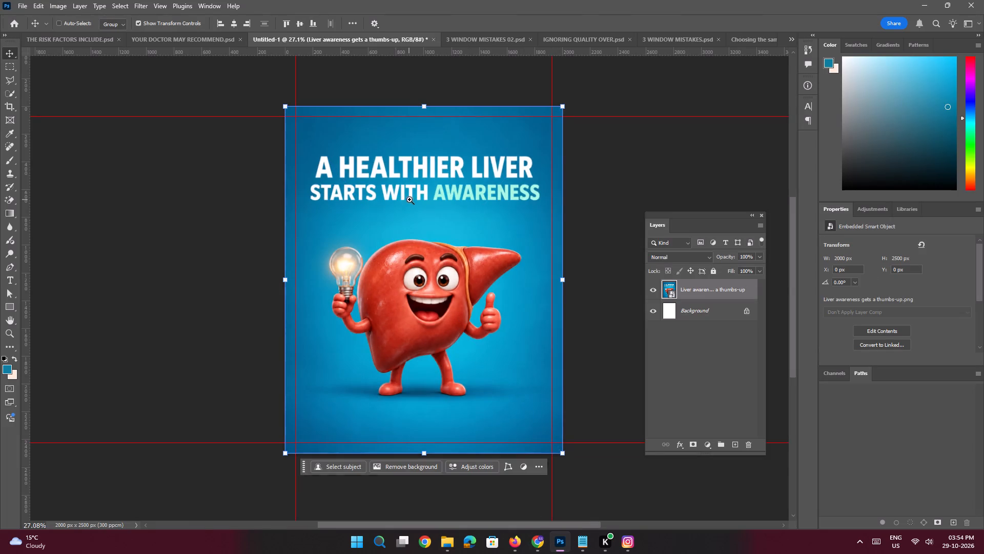
pyautogui.keyDown('ctrl'); pyautogui.moveTo(409, 200); pyautogui.dragTo(433, 233); pyautogui.keyUp('ctrl')
pyautogui.moveTo(474, 206); pyautogui.dragTo(444, 258)
pyautogui.press('e')
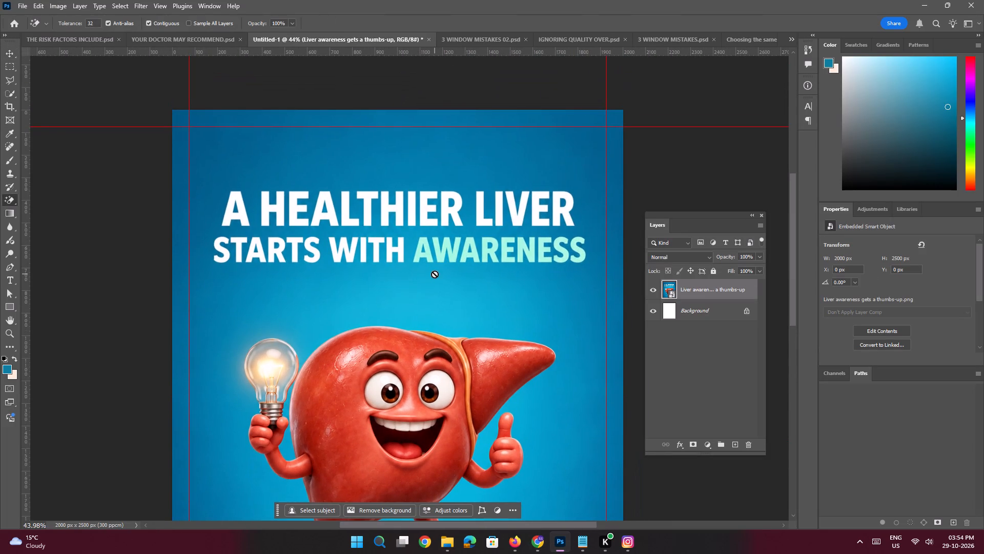
pyautogui.click(435, 274)
pyautogui.click(462, 200)
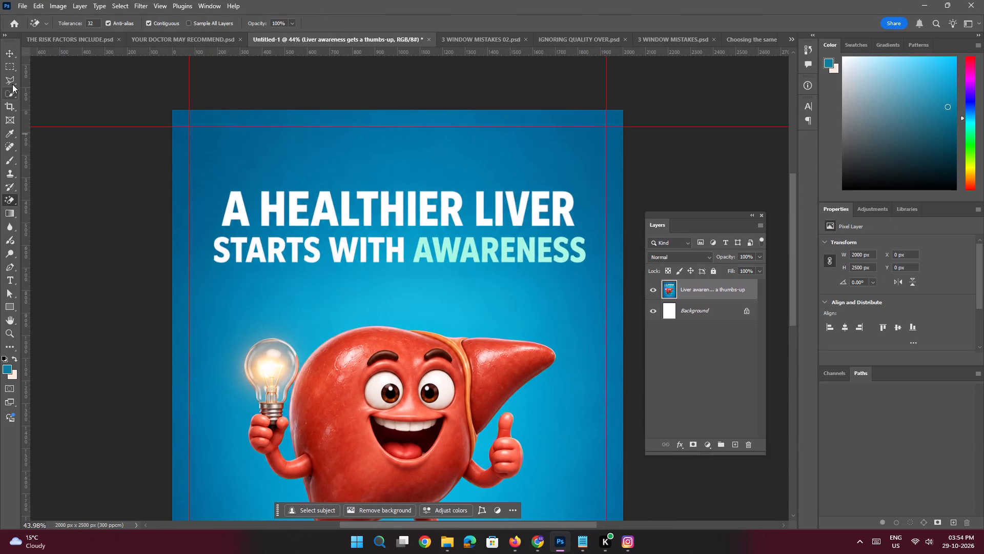
# Outline the "A HEALTHIER LIVER STARTS WITH AWARENESS" headline with the Polygonal Lasso, fill it with matching blue background, and deselect.
pyautogui.click(12, 84)
pyautogui.click(223, 188)
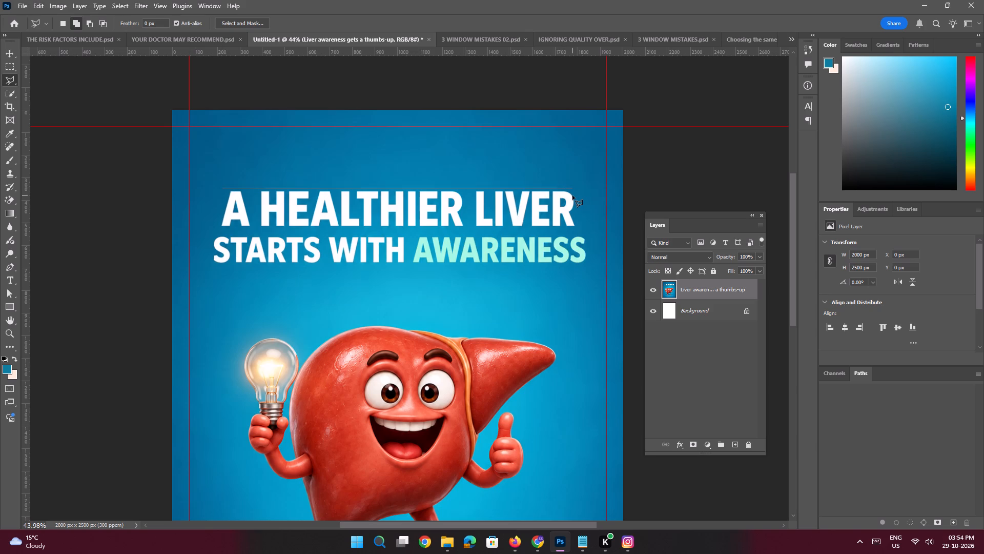
pyautogui.keyDown('shift'); pyautogui.click(580, 195); pyautogui.keyUp('shift')
pyautogui.keyDown('shift'); pyautogui.click(580, 228); pyautogui.keyUp('shift')
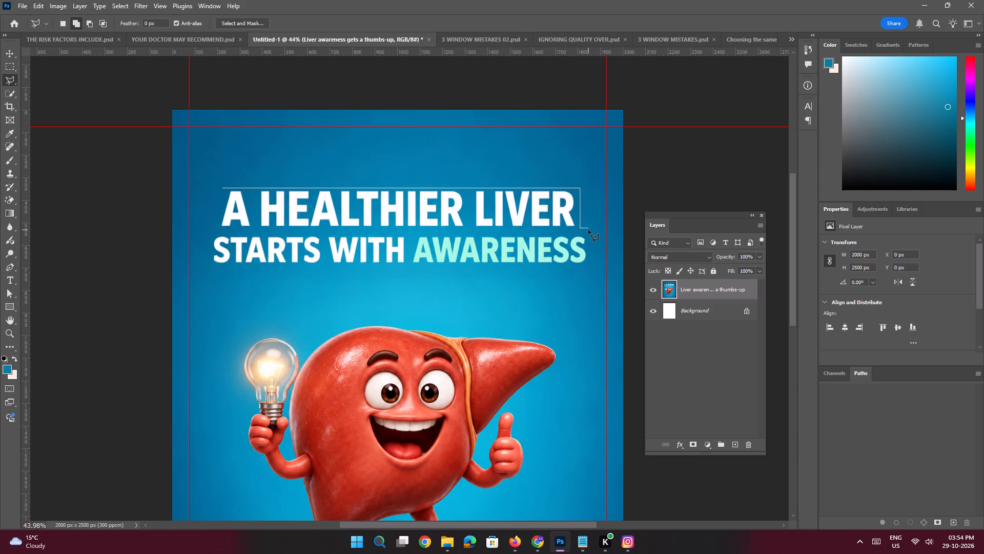
pyautogui.keyDown('shift'); pyautogui.click(588, 230); pyautogui.keyUp('shift')
pyautogui.keyDown('shift'); pyautogui.click(588, 266); pyautogui.keyUp('shift')
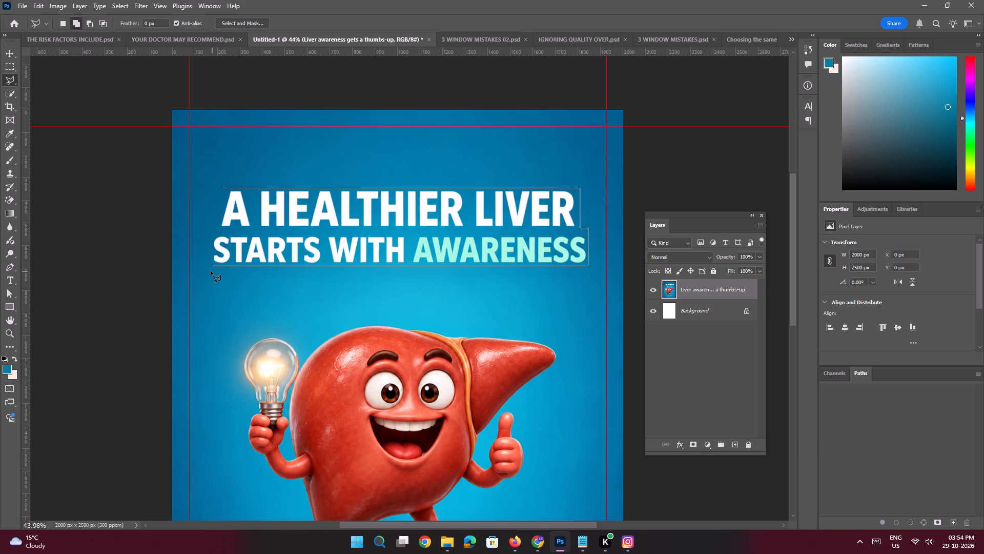
pyautogui.keyDown('shift'); pyautogui.click(207, 270); pyautogui.keyUp('shift')
pyautogui.keyDown('shift'); pyautogui.click(208, 196); pyautogui.keyUp('shift')
pyautogui.click(223, 188)
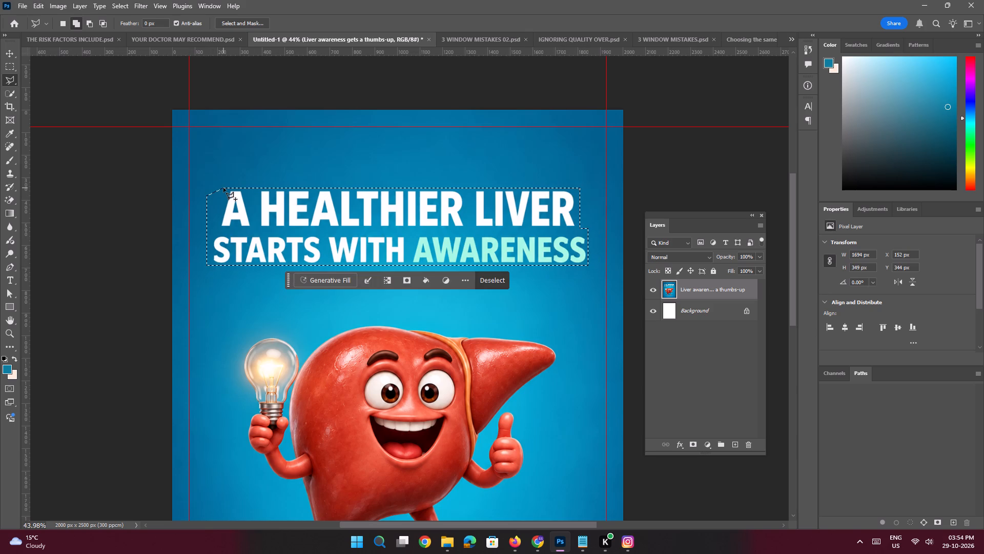
pyautogui.hotkey('shift', 'BackSpace')
pyautogui.press('Return')
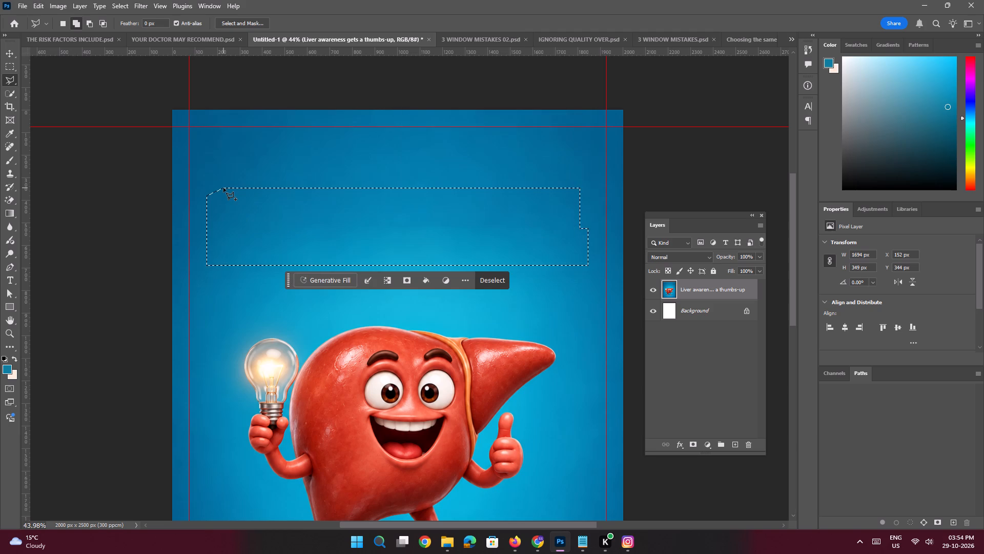
pyautogui.hotkey('ctrl', 'd')
pyautogui.press('space')
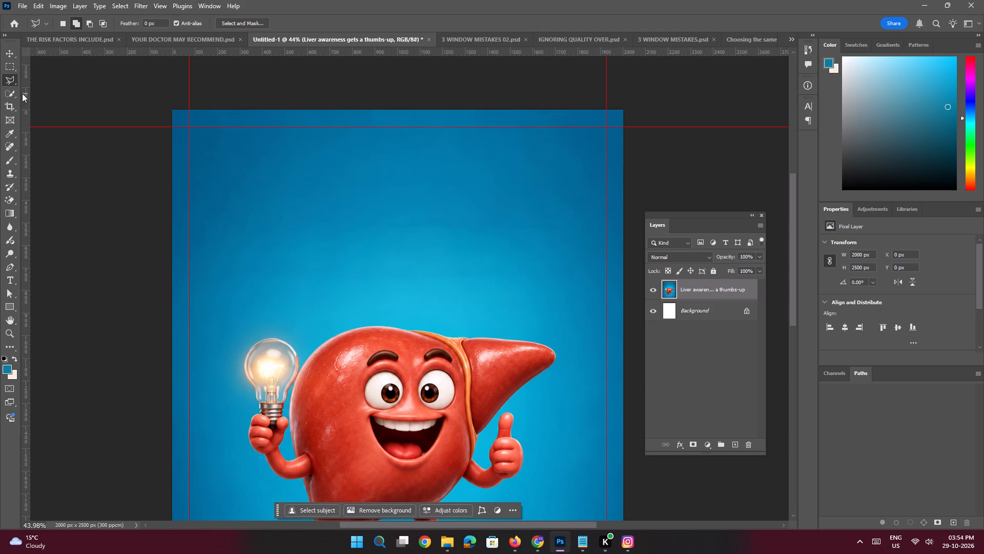
# Copy the slide title from Notepad and save Untitled-1 as A HEALTHIER LIVER.psd in the Apollo indore folder.
pyautogui.click(8, 55)
pyautogui.click(40, 175)
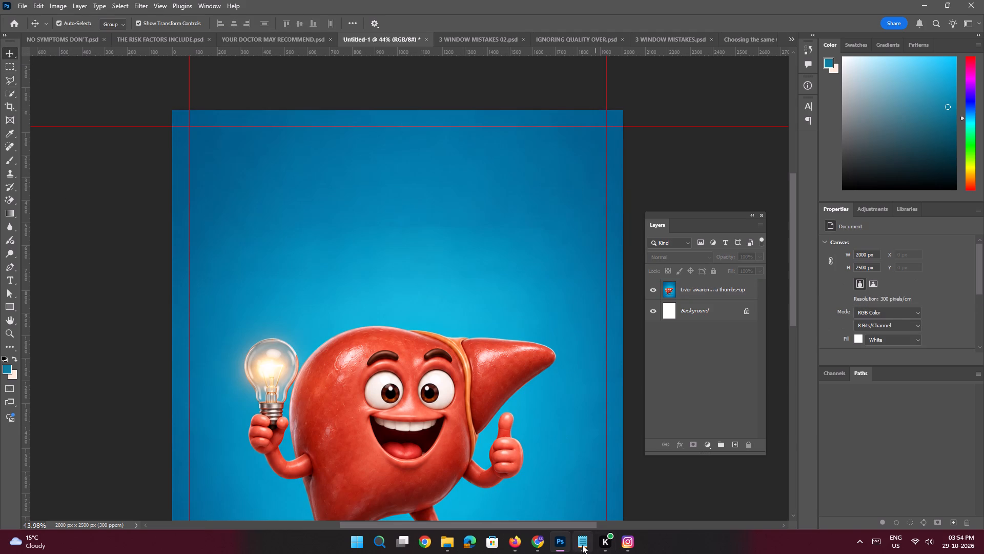
pyautogui.click(582, 545)
pyautogui.hotkey('ctrl', 'c')
pyautogui.hotkey('alt', 'Tab')
pyautogui.hotkey('ctrl', 's')
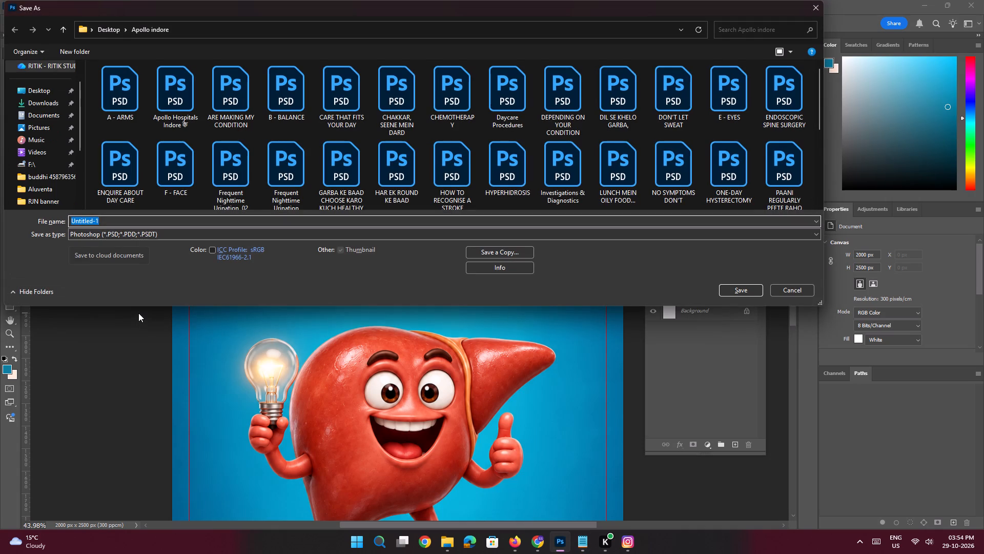
pyautogui.hotkey('ctrl', 'v')
pyautogui.press('Return')
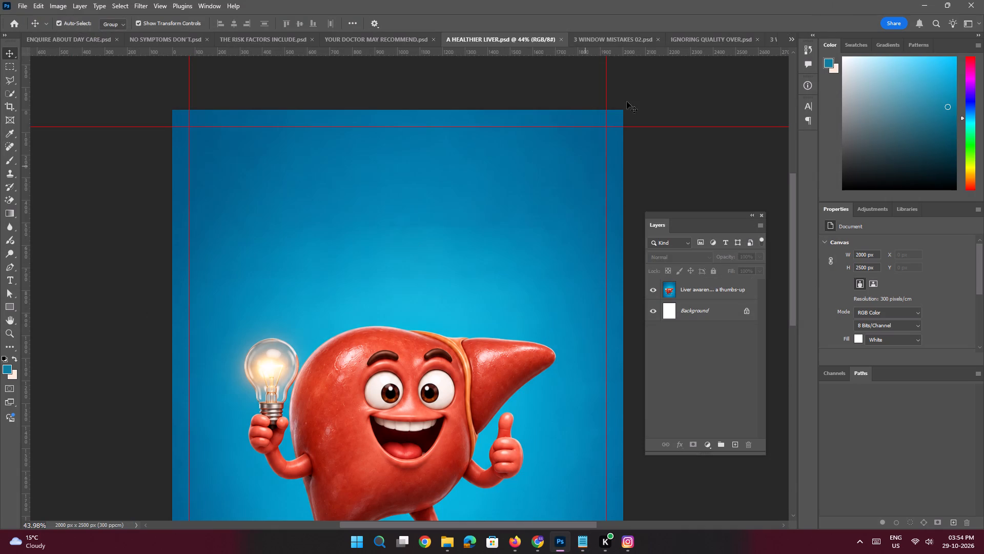
# Copy the Apollo Hospitals logo layer from YOUR DOCTOR MAY RECOMMEND.psd into A HEALTHIER LIVER.psd.
pyautogui.click(390, 42)
pyautogui.click(462, 106)
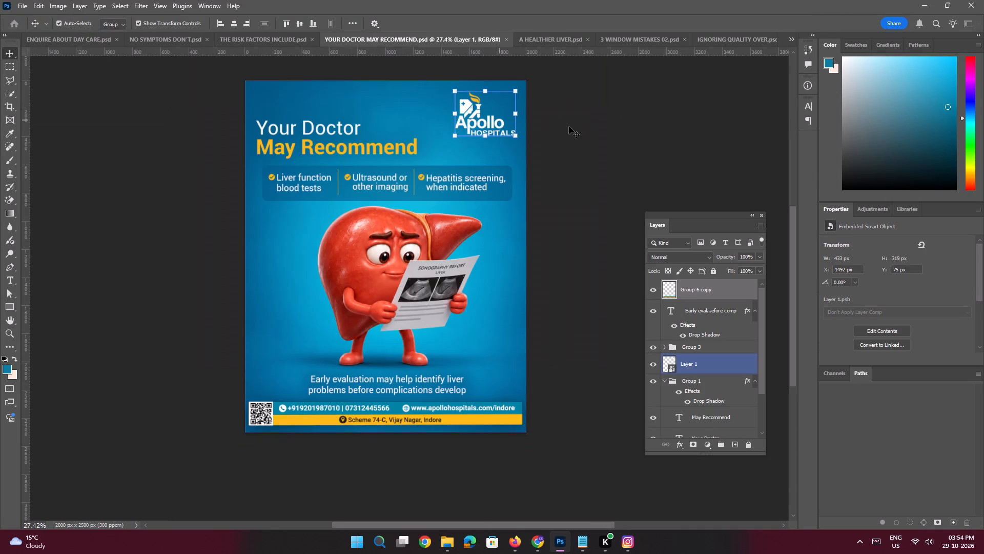
pyautogui.moveTo(691, 360); pyautogui.dragTo(531, 40)
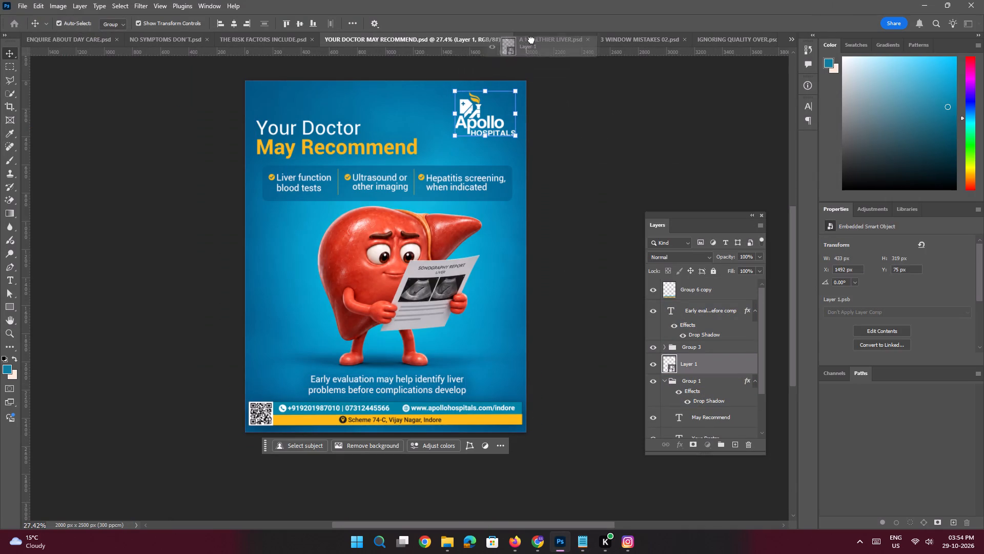
pyautogui.moveTo(531, 40); pyautogui.dragTo(522, 133)
# Move the Apollo Hospitals logo into the poster's upper-right corner, aligned with the top and right margin guides.
pyautogui.press('space')
pyautogui.press('space')
pyautogui.press('space')
pyautogui.press('space')
pyautogui.press('space')
pyautogui.press('space')
pyautogui.press('space')
pyautogui.press('space')
pyautogui.press('space')
pyautogui.press('space')
pyautogui.press('space')
pyautogui.press('space')
pyautogui.moveTo(548, 117); pyautogui.dragTo(488, 188)
pyautogui.moveTo(433, 193); pyautogui.dragTo(469, 171)
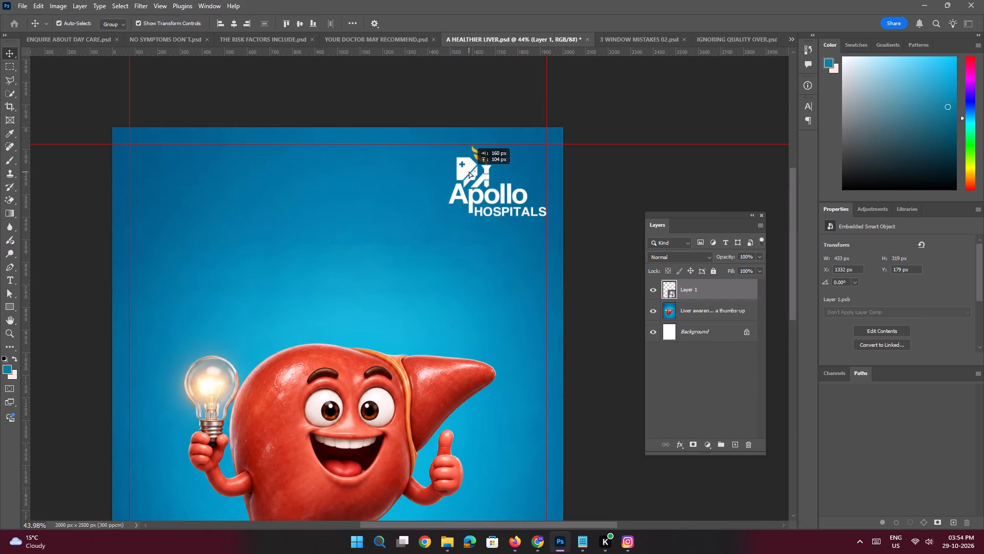
pyautogui.moveTo(469, 171); pyautogui.dragTo(469, 169)
# Copy the QR code and contact footer group from YOUR DOCTOR MAY RECOMMEND.psd into A HEALTHIER LIVER.psd, placing it along the poster's bottom.
pyautogui.press('space')
pyautogui.keyDown('ctrl'); pyautogui.moveTo(468, 211); pyautogui.dragTo(445, 205); pyautogui.keyUp('ctrl')
pyautogui.moveTo(423, 258); pyautogui.dragTo(434, 235)
pyautogui.click(387, 41)
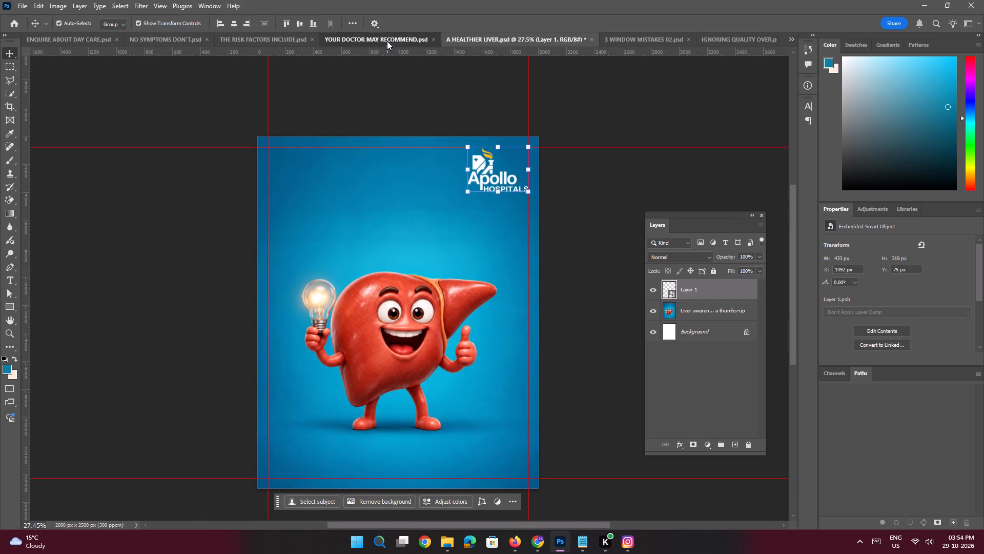
# Copy the QR code and contact footer layer from YOUR DOCTOR MAY RECOMMEND.psd into A HEALTHIER LIVER.psd, placing it along the poster's bottom.
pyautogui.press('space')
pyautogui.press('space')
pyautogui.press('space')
pyautogui.moveTo(356, 317); pyautogui.dragTo(360, 306)
pyautogui.click(386, 403)
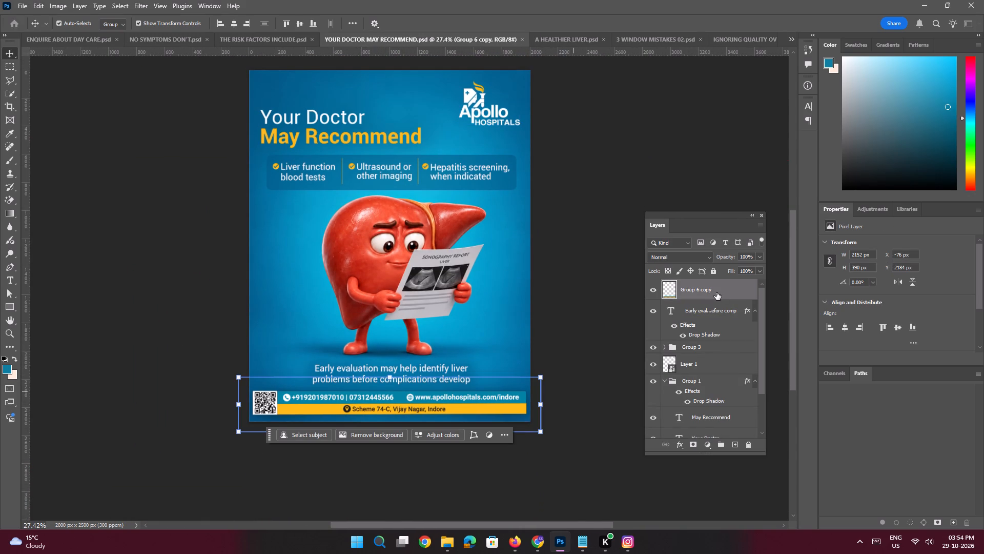
pyautogui.moveTo(710, 290); pyautogui.dragTo(573, 41)
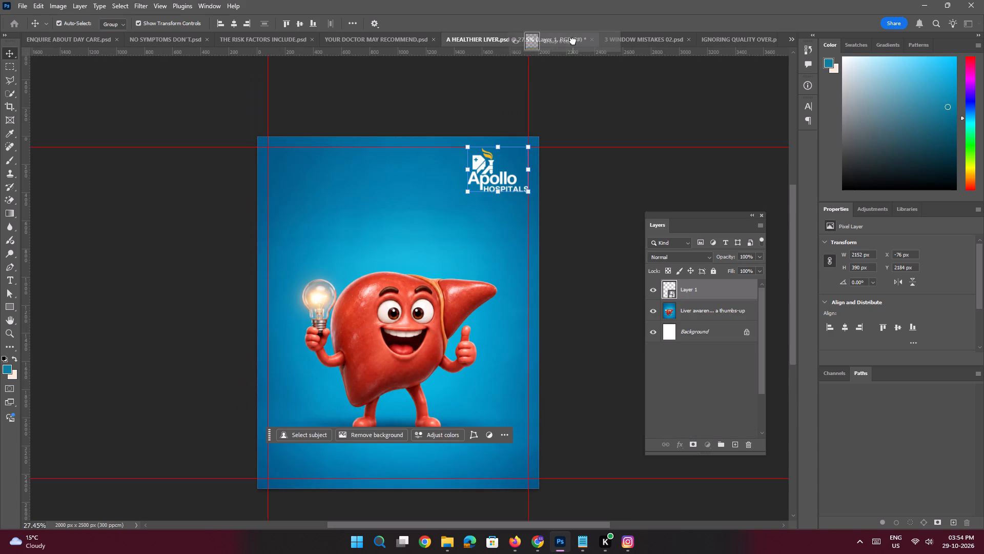
pyautogui.moveTo(573, 41); pyautogui.dragTo(387, 468)
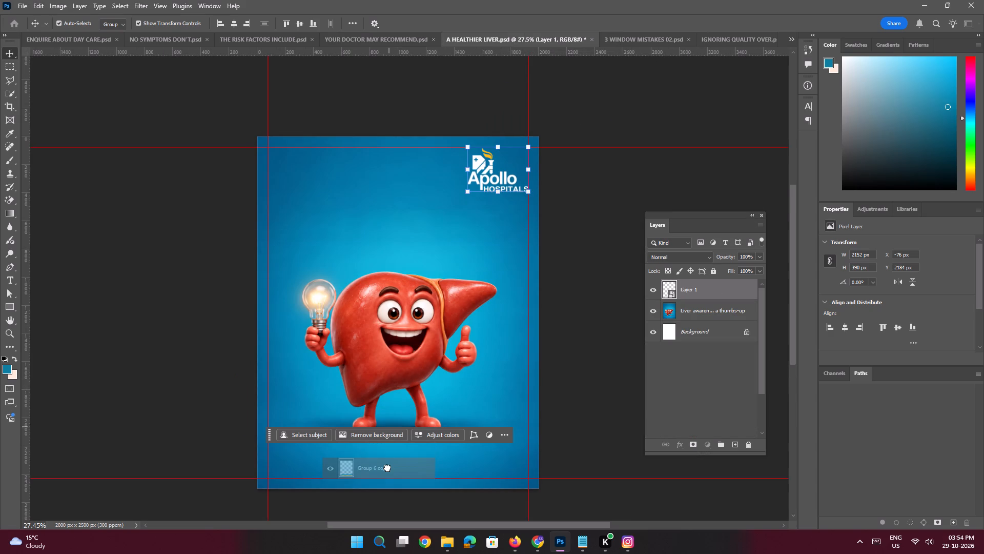
pyautogui.moveTo(387, 468); pyautogui.dragTo(387, 466)
# Center the contact footer horizontally on the poster and nudge it down to Y 2186 px.
pyautogui.click(236, 24)
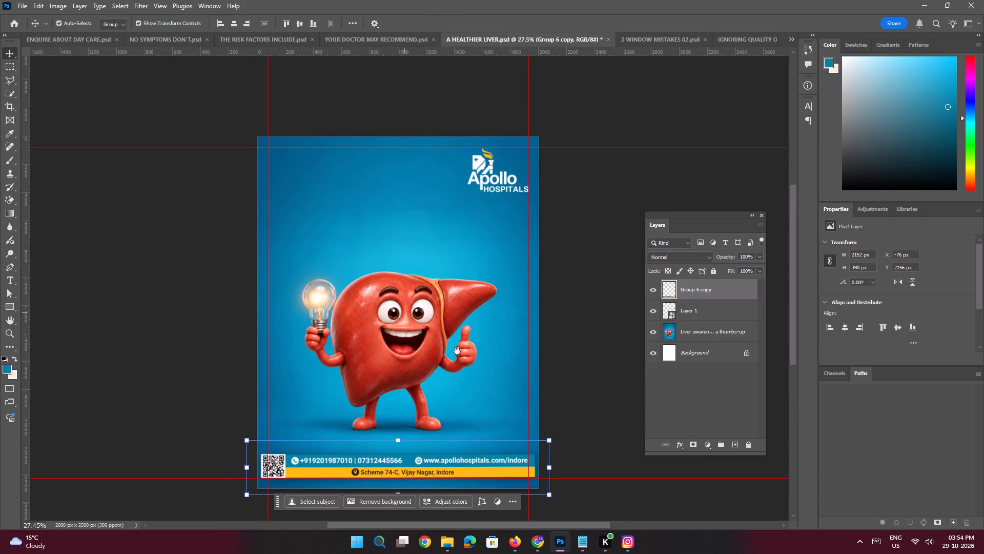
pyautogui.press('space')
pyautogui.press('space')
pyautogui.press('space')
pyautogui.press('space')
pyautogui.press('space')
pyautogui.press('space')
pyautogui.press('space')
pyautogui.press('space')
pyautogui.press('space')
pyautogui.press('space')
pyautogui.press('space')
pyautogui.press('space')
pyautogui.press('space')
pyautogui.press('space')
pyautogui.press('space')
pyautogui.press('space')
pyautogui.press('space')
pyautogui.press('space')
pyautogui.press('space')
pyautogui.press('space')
pyautogui.click(456, 361)
pyautogui.hotkey('shift', 'Down')
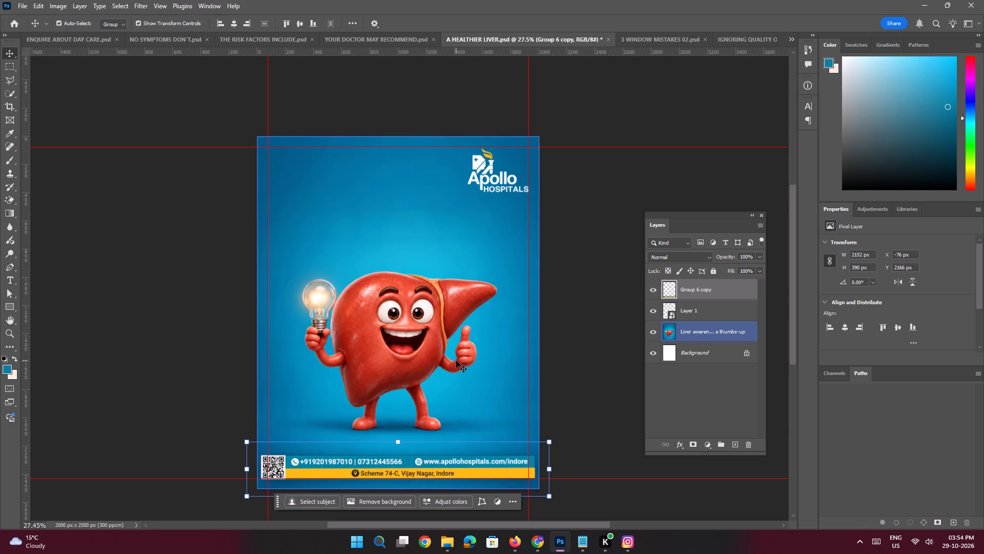
pyautogui.hotkey('shift', 'Down')
pyautogui.hotkey('shift', 'Down')
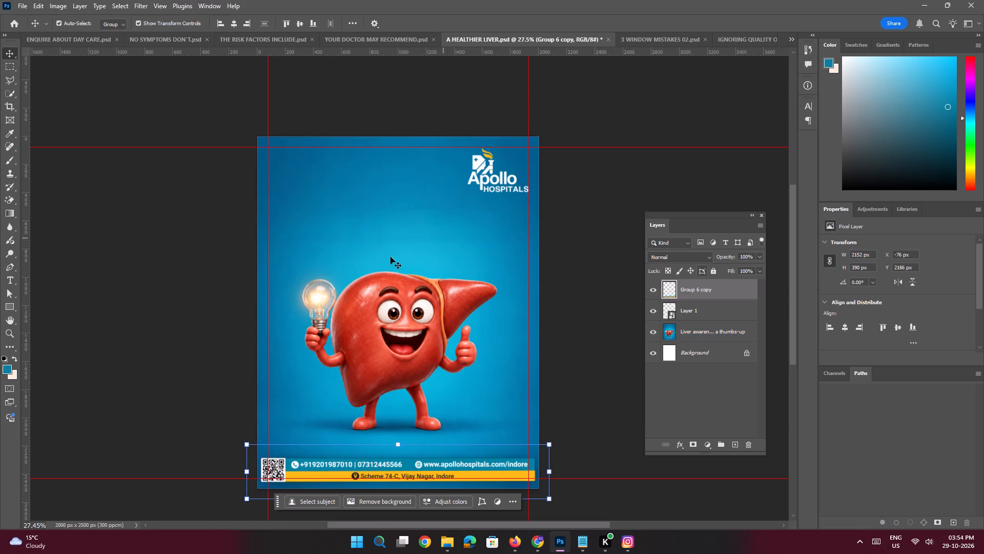
# Save A HEALTHIER LIVER.psd with the logo and contact footer in place.
pyautogui.click(259, 265)
pyautogui.hotkey('ctrl', 's')
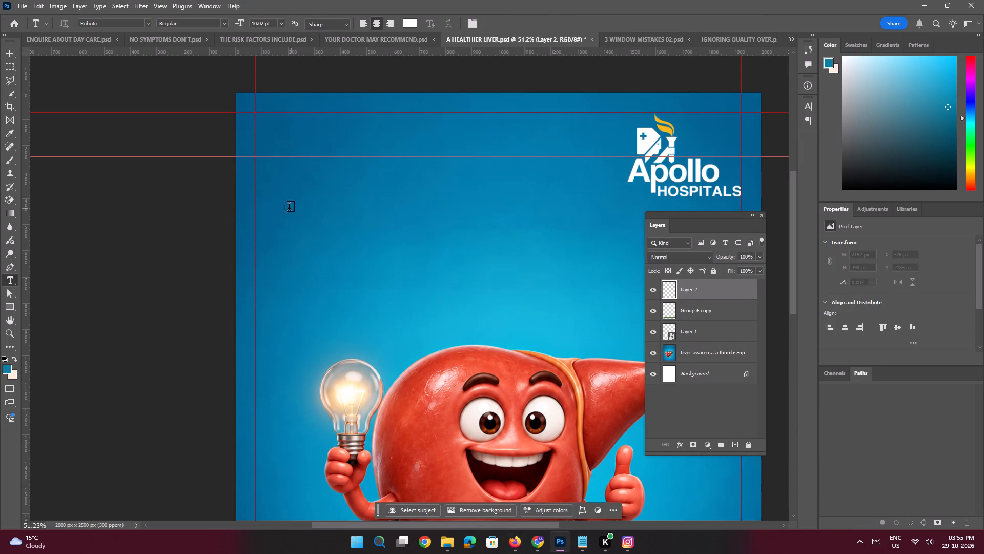
pyautogui.click(289, 208)
pyautogui.hotkey('ctrl', 'v')
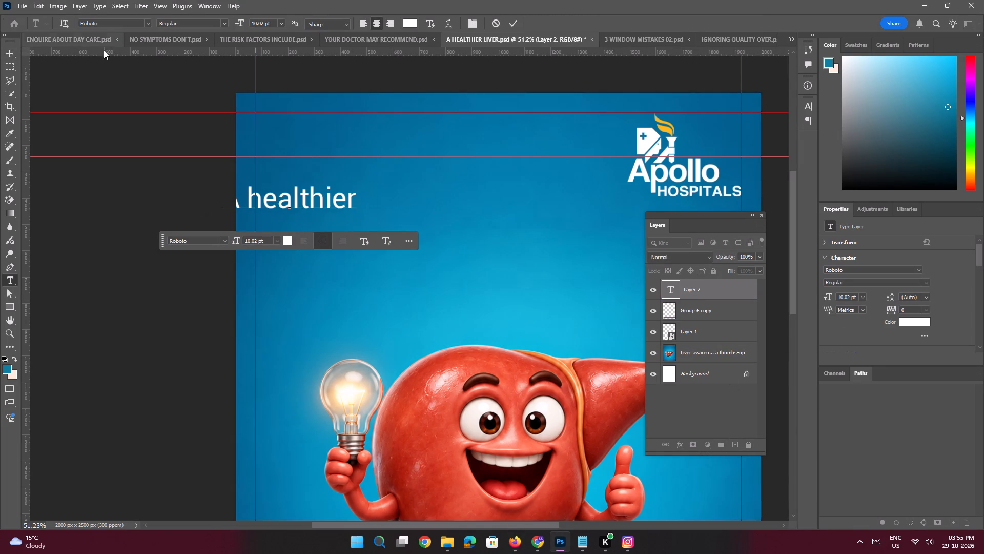
pyautogui.click(14, 54)
pyautogui.moveTo(278, 196); pyautogui.dragTo(279, 196)
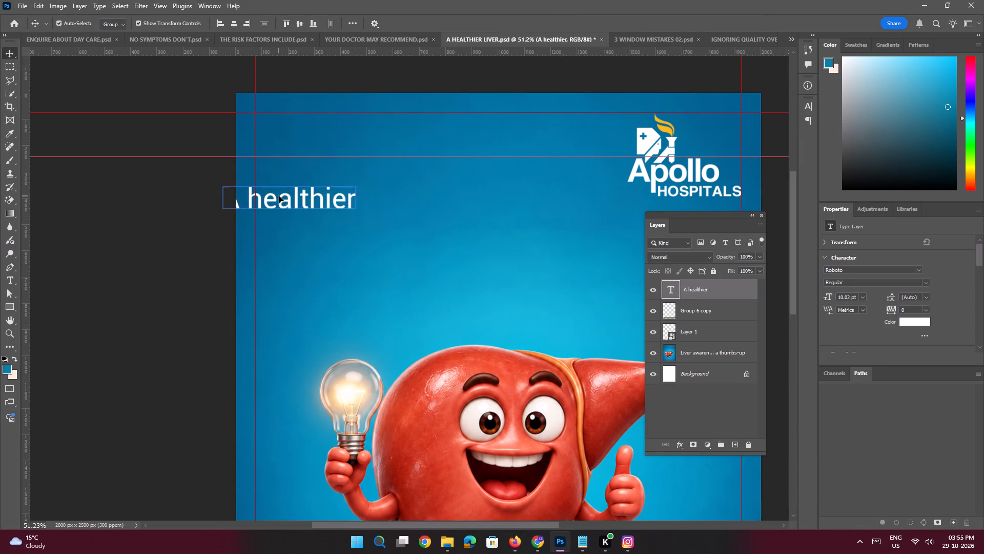
pyautogui.moveTo(279, 196); pyautogui.dragTo(333, 199)
# Change the headline text to "A Healthier" and align it with the left margin guide and the lower of the two upper horizontal guides.
pyautogui.doubleClick(333, 199)
pyautogui.click(314, 195)
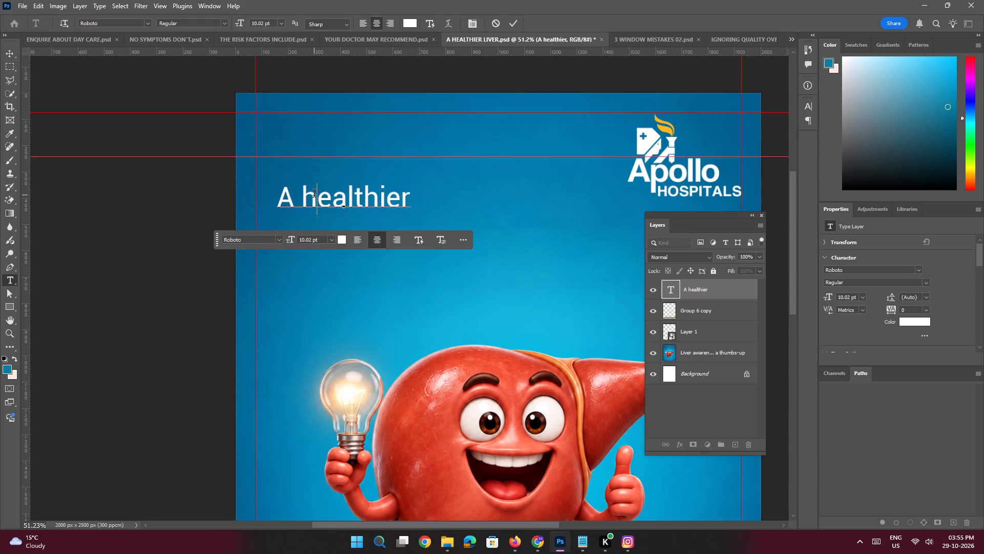
pyautogui.press('BackSpace')
pyautogui.hotkey('shift', 'h')
pyautogui.press('Return')
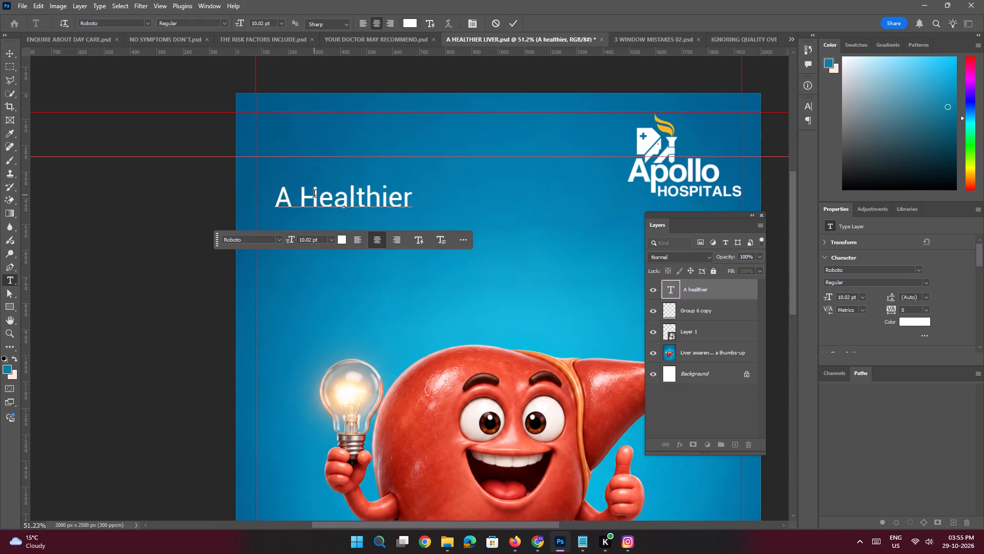
pyautogui.moveTo(314, 195); pyautogui.dragTo(295, 167)
# Examine the headline layout and text styling in 3 WINDOW MISTAKES 02.psd and IGNORING QUALITY OVER.psd as design references.
pyautogui.click(628, 41)
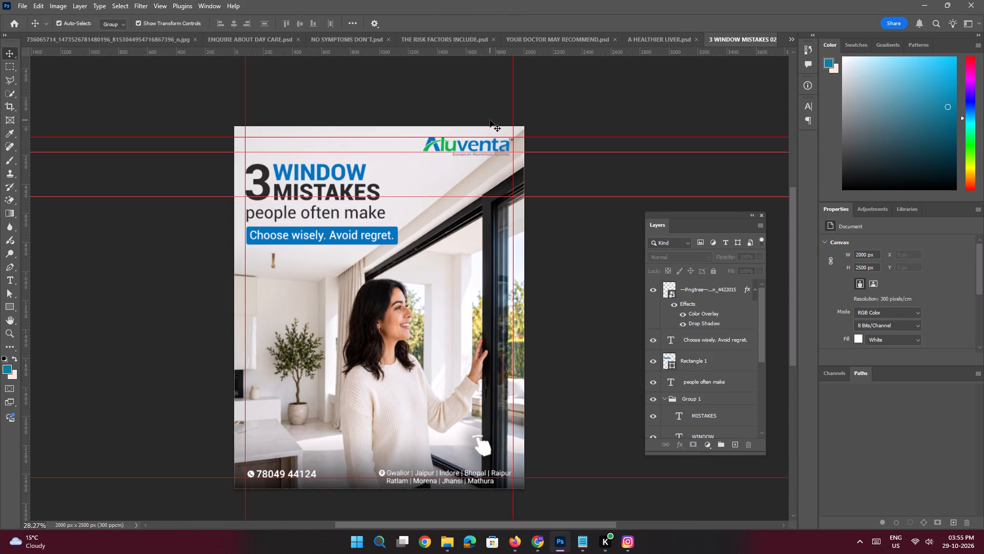
pyautogui.press('space')
pyautogui.press('space')
pyautogui.press('space')
pyautogui.press('space')
pyautogui.press('space')
pyautogui.press('space')
pyautogui.press('space')
pyautogui.press('space')
pyautogui.press('space')
pyautogui.press('space')
pyautogui.press('space')
pyautogui.moveTo(403, 272); pyautogui.dragTo(403, 259)
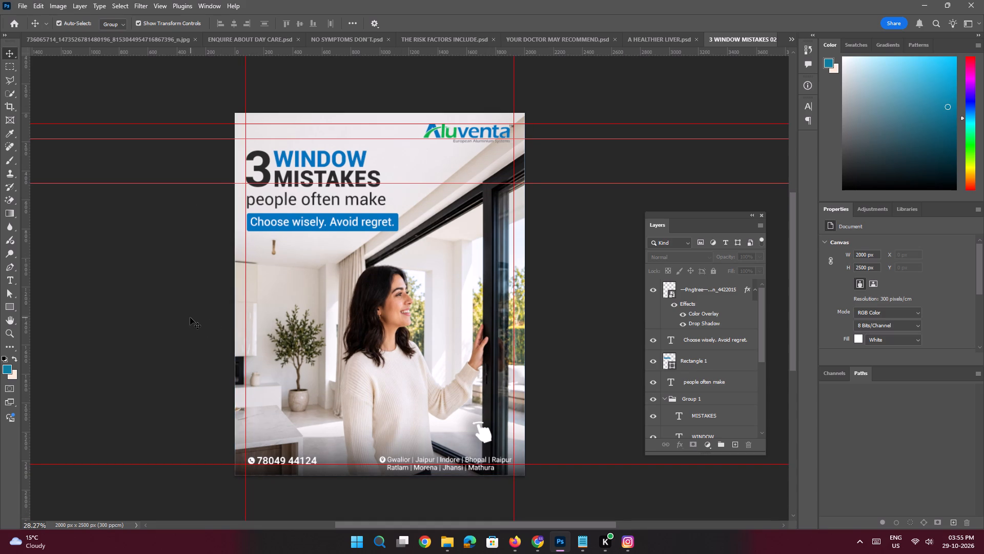
pyautogui.click(190, 318)
pyautogui.press('space')
pyautogui.keyDown('ctrl'); pyautogui.click(471, 289); pyautogui.keyUp('ctrl')
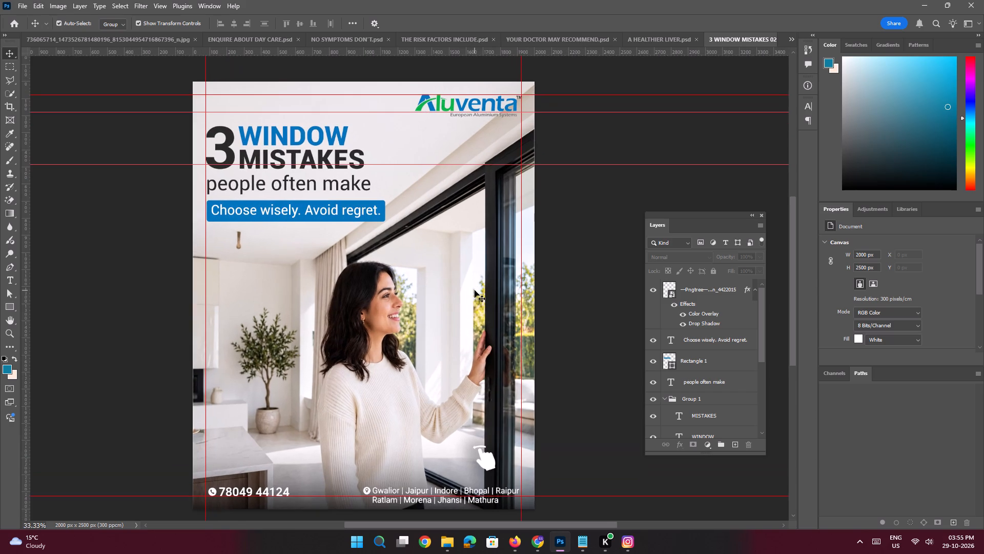
pyautogui.press('space')
pyautogui.press('space')
pyautogui.press('space')
pyautogui.press('space')
pyautogui.press('space')
pyautogui.press('space')
pyautogui.press('space')
pyautogui.press('space')
pyautogui.press('space')
pyautogui.press('space')
pyautogui.press('space')
pyautogui.press('space')
pyautogui.press('space')
pyautogui.press('space')
pyautogui.press('space')
pyautogui.press('space')
pyautogui.click(466, 337)
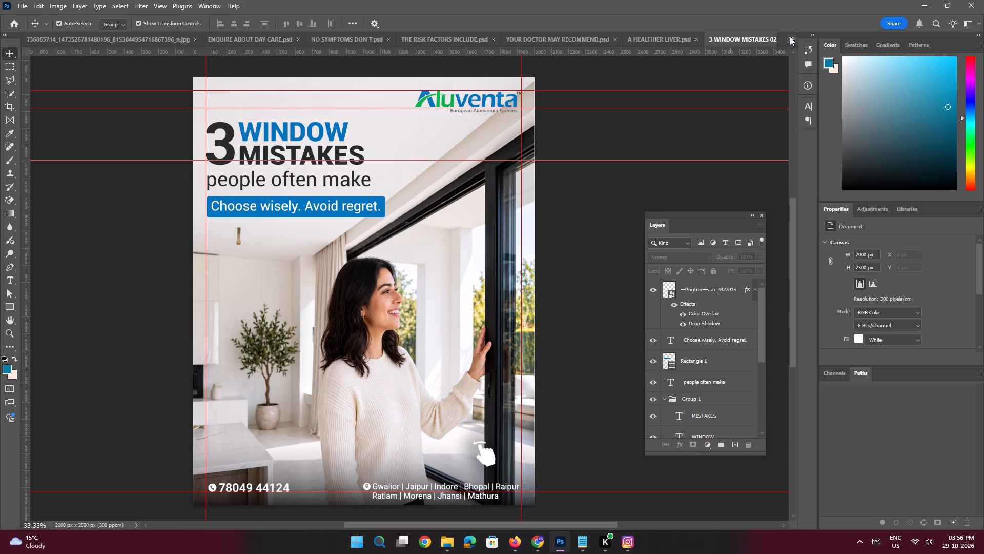
pyautogui.click(791, 36)
pyautogui.click(641, 117)
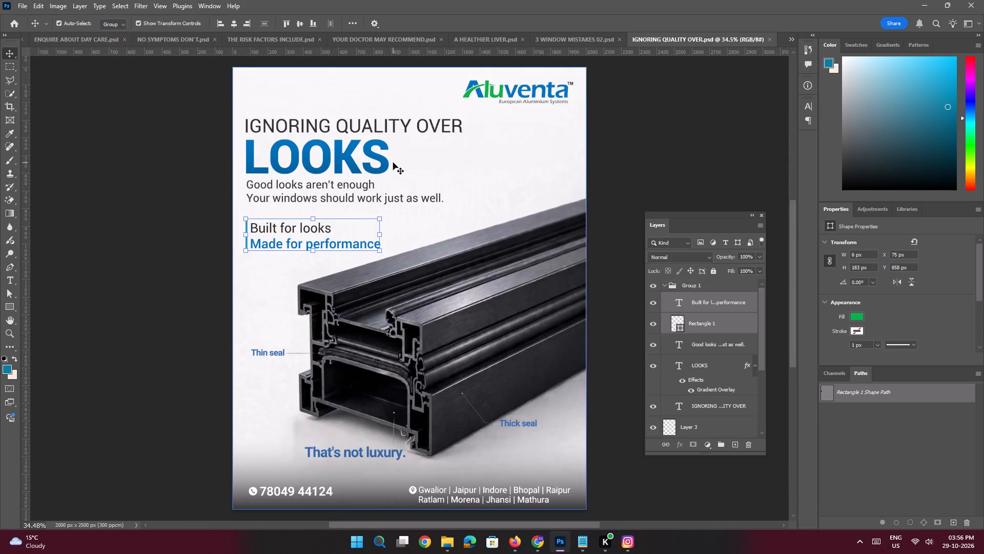
pyautogui.click(159, 240)
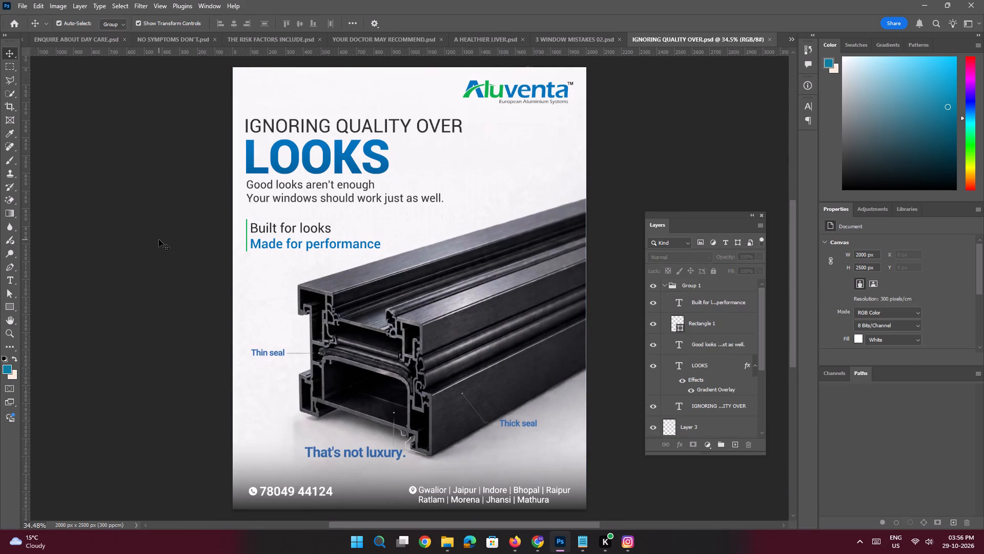